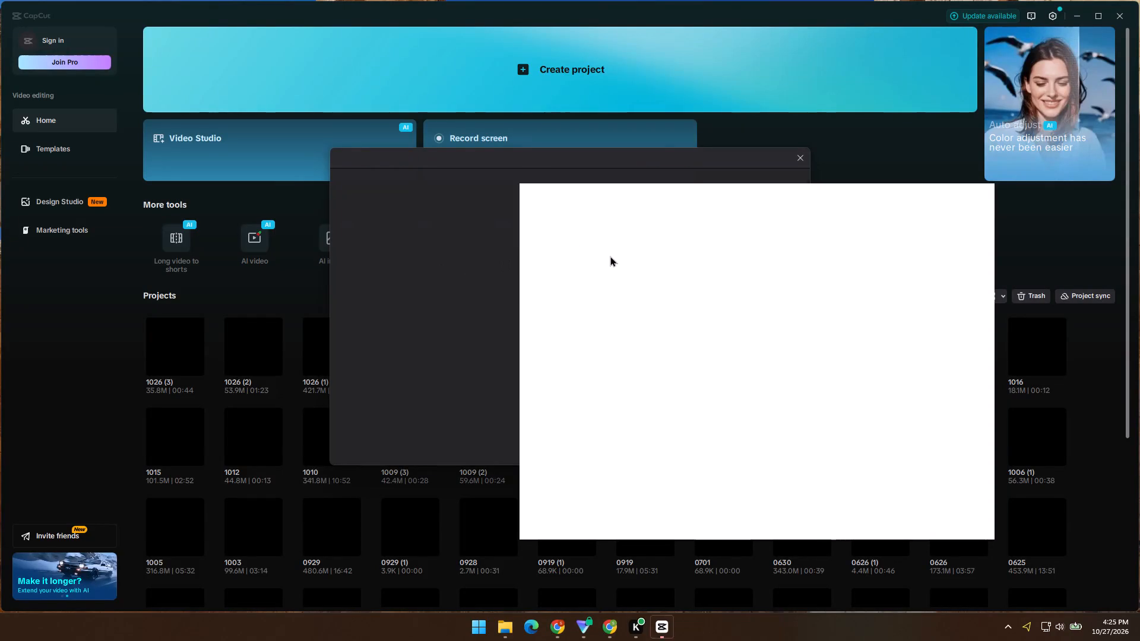
# Dismiss the Early Black Friday Deals offer covering the home screen.
pyautogui.moveTo(652, 154); pyautogui.dragTo(563, 152)
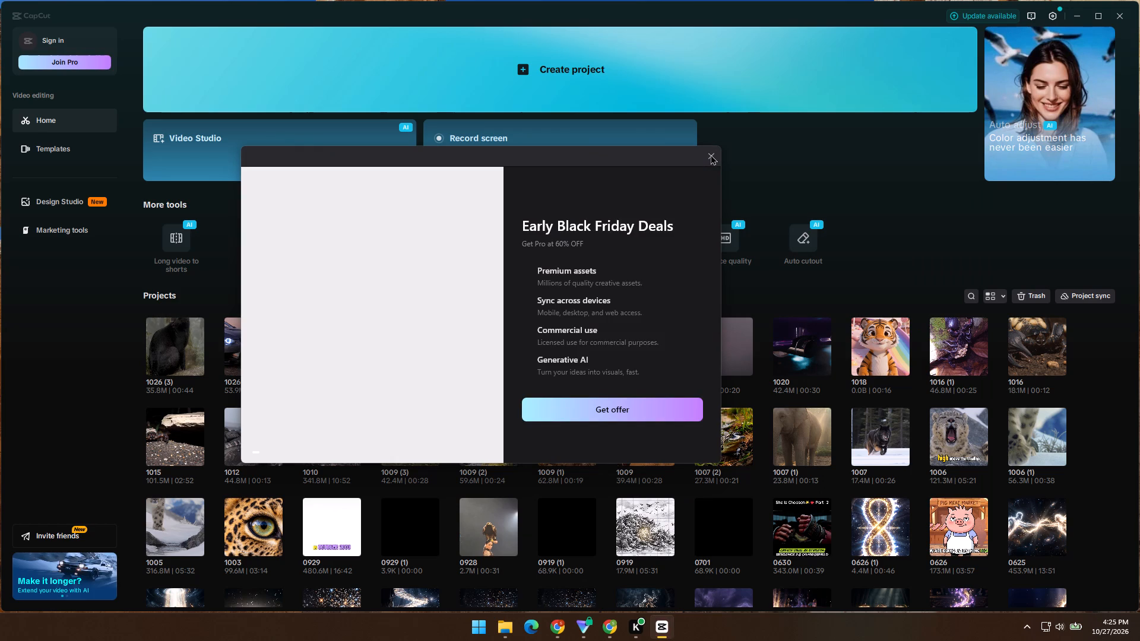
pyautogui.click(712, 155)
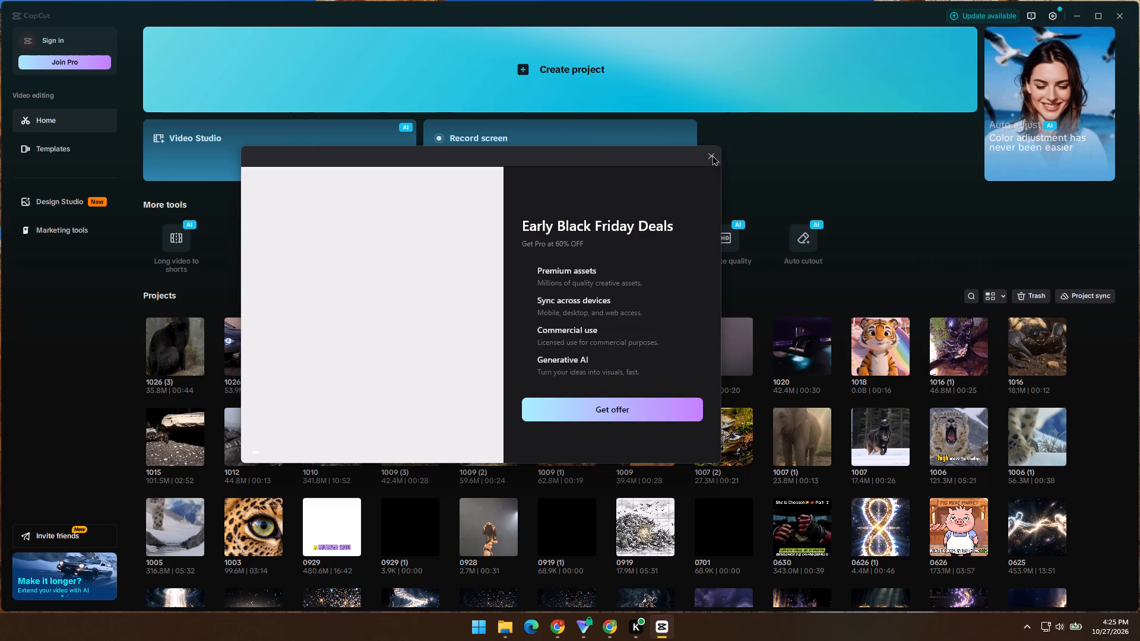
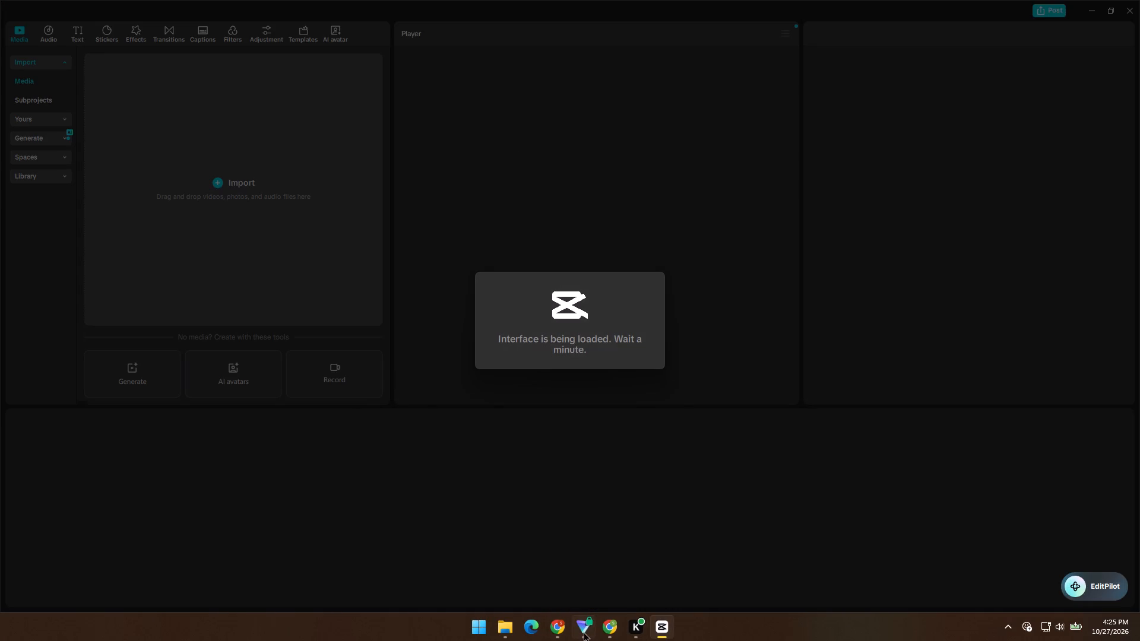
# Switch to the Chrome window with the Muse shoebill video chat and close that browser window.
pyautogui.click(567, 626)
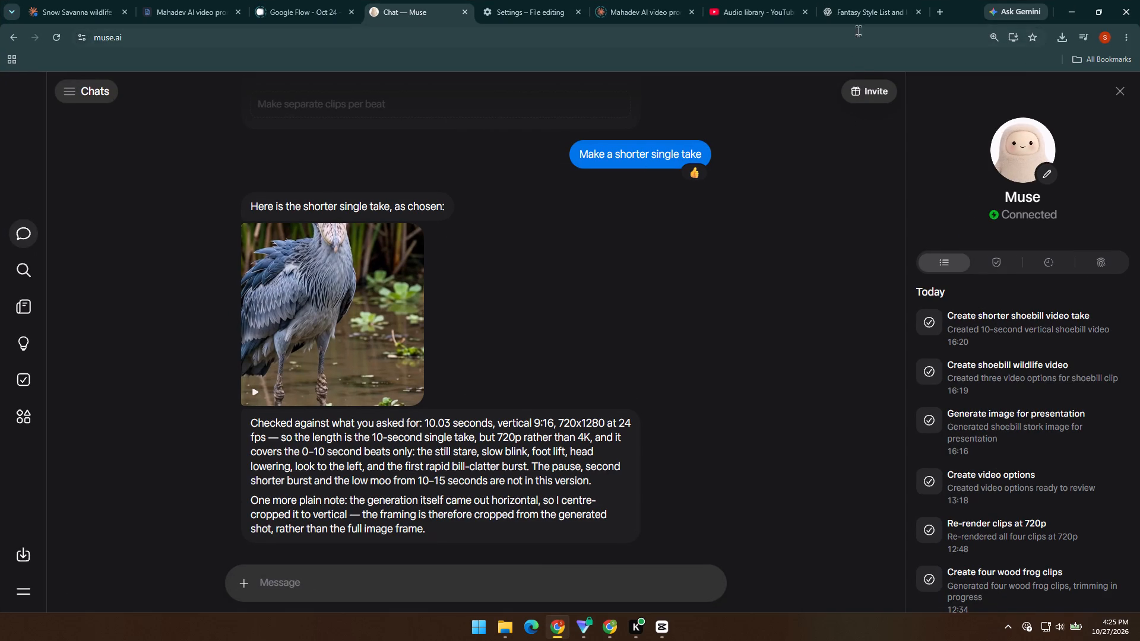
pyautogui.click(940, 12)
pyautogui.click(1139, 0)
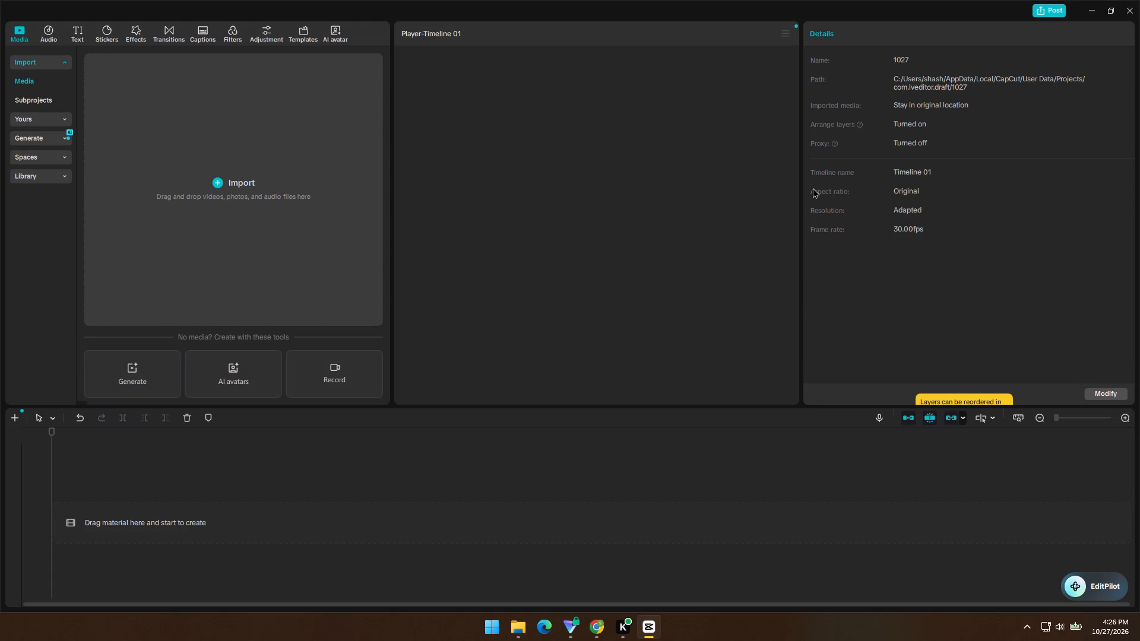
# Import bugatti_chiron_60s_joined, white-supra-drift-60s-vertical and bmw_m5_60s_joined from the Downloads folder into the CapCut project.
pyautogui.click(247, 169)
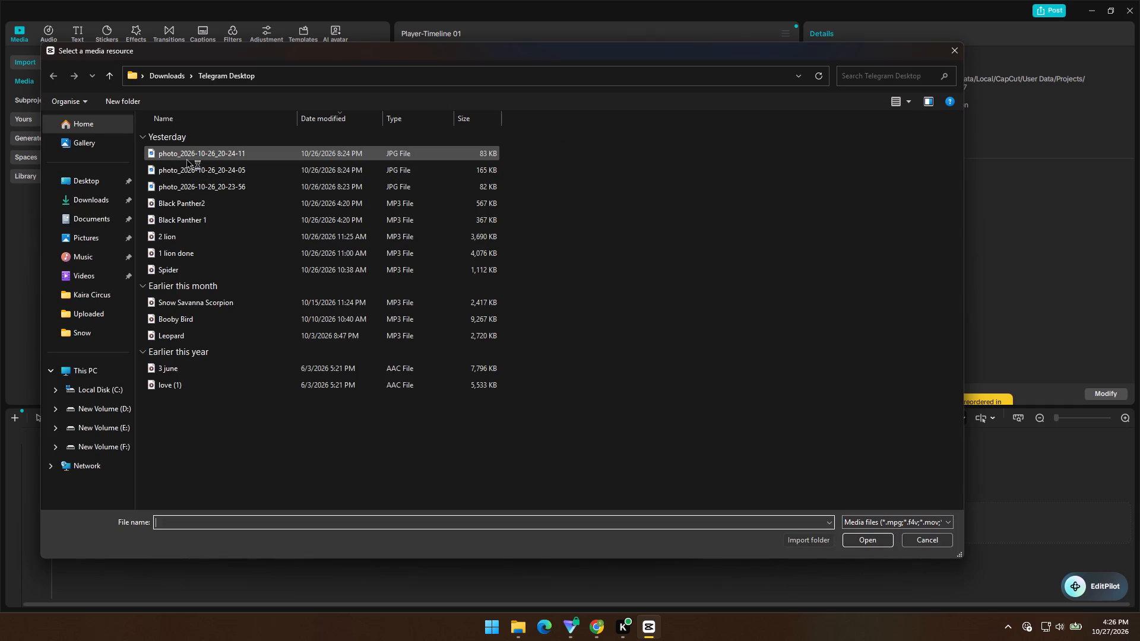
pyautogui.click(102, 195)
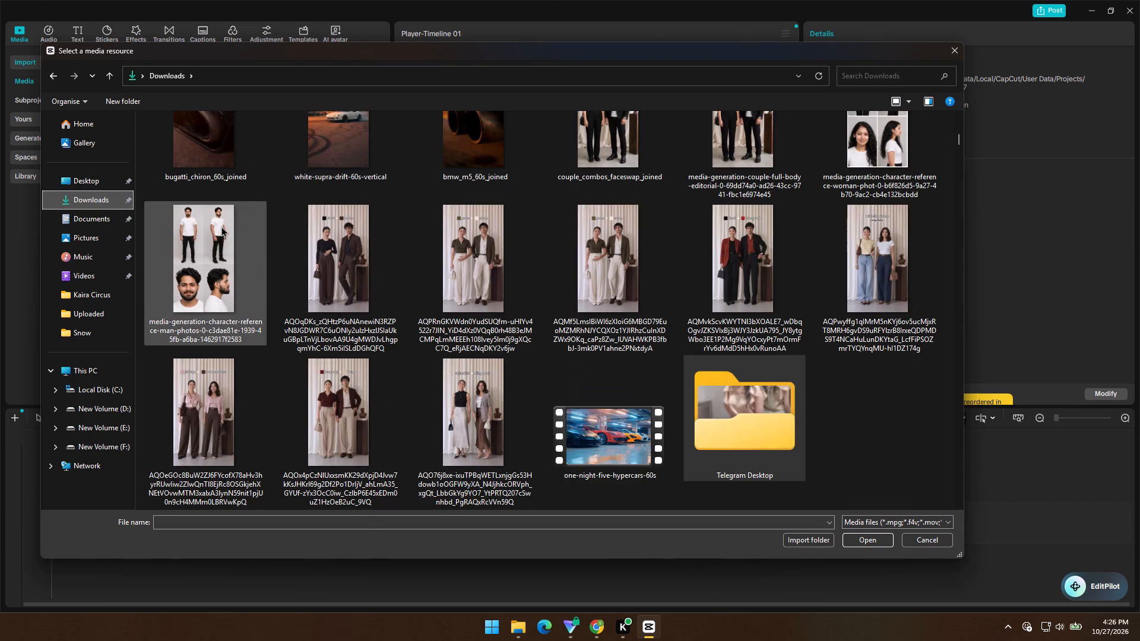
pyautogui.scroll(4, 382, 380)
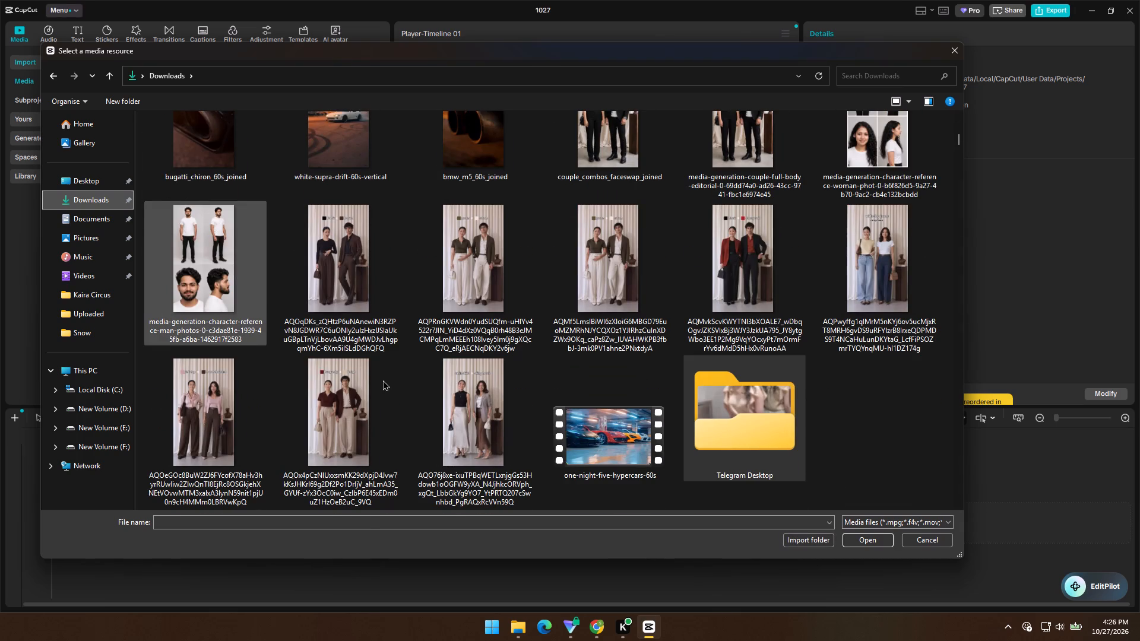
pyautogui.scroll(10, 382, 380)
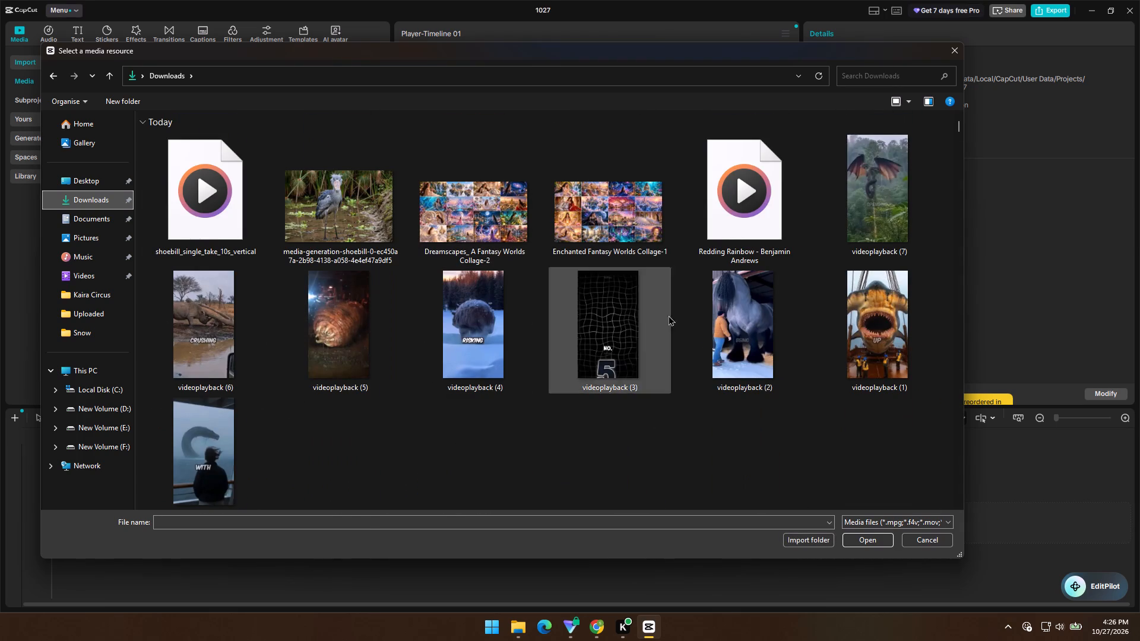
pyautogui.scroll(-2, 628, 394)
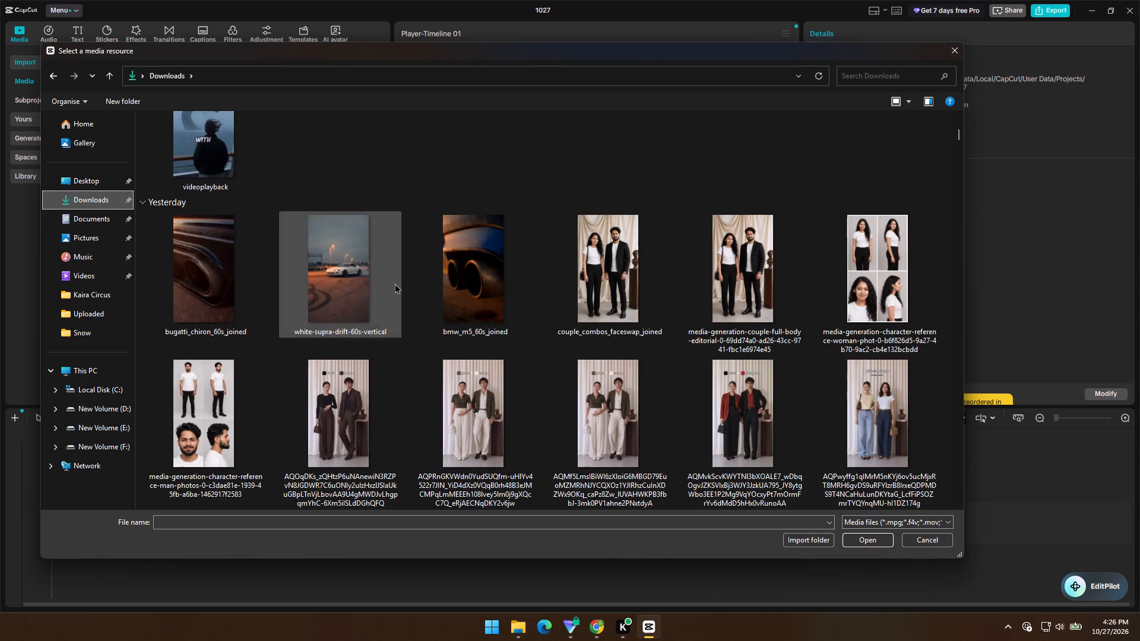
pyautogui.click(465, 272)
pyautogui.keyDown('ctrl'); pyautogui.click(369, 269); pyautogui.keyUp('ctrl')
pyautogui.keyDown('ctrl'); pyautogui.click(221, 271); pyautogui.keyUp('ctrl')
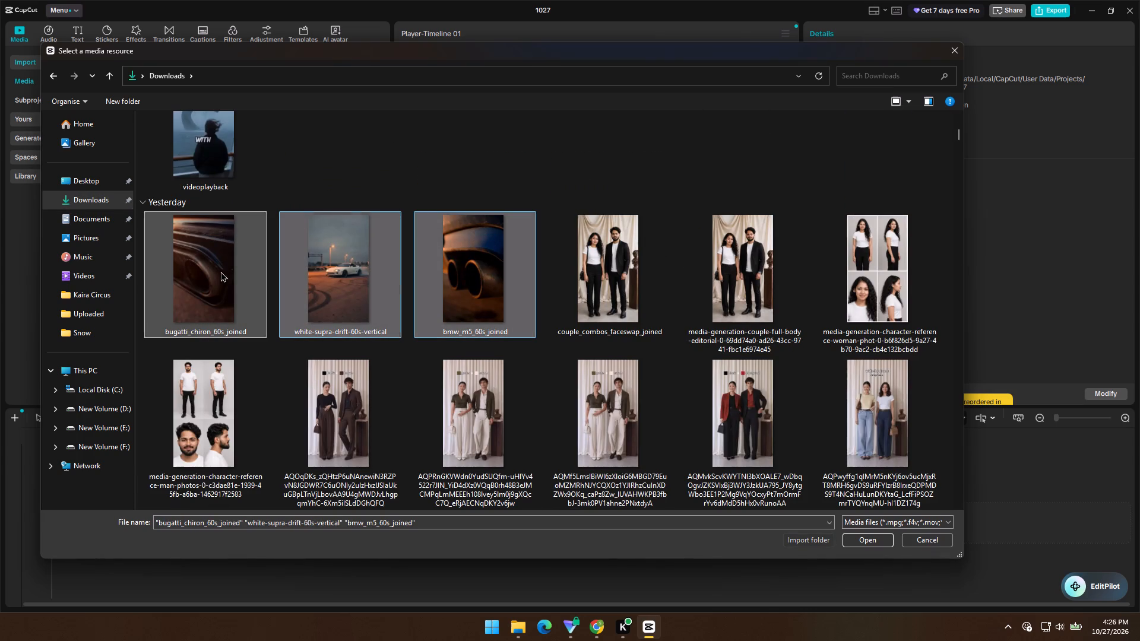
pyautogui.click(869, 539)
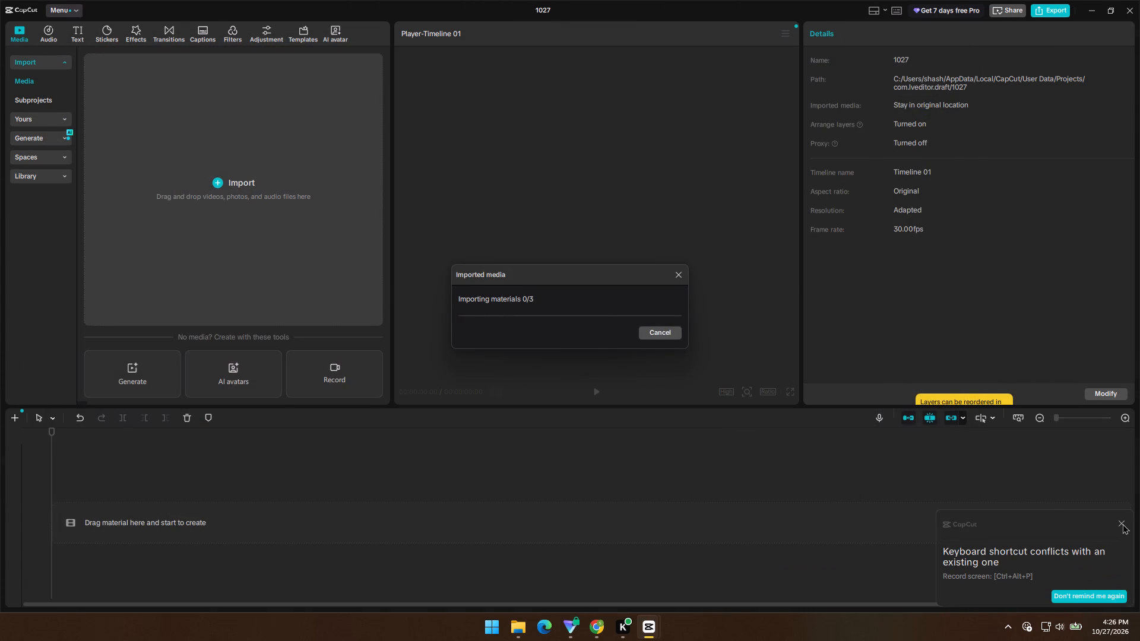
# Dismiss the keyboard shortcut conflict notification.
pyautogui.click(1121, 523)
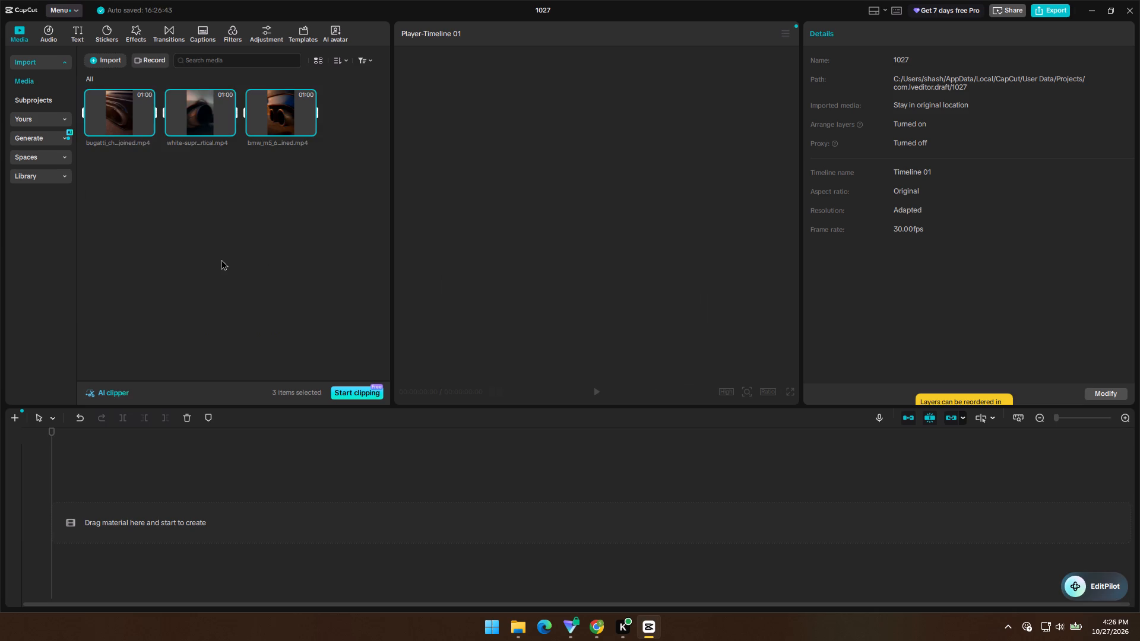
# Add the bugatti_chiron_60s_joined clip to the timeline and play its opening seconds.
pyautogui.click(145, 128)
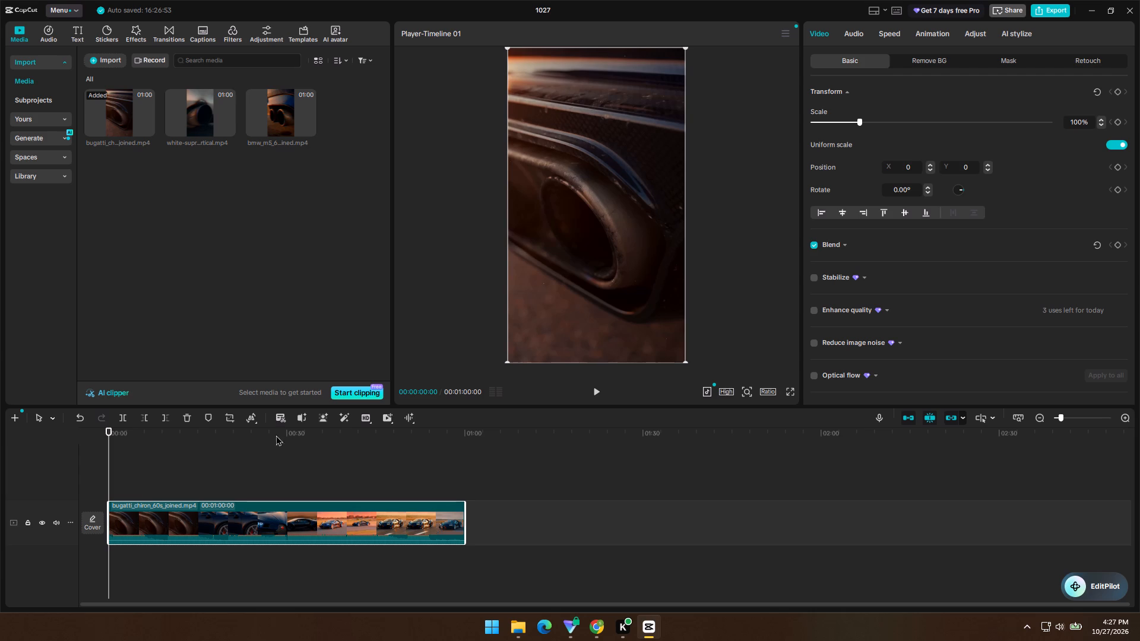
pyautogui.press('space')
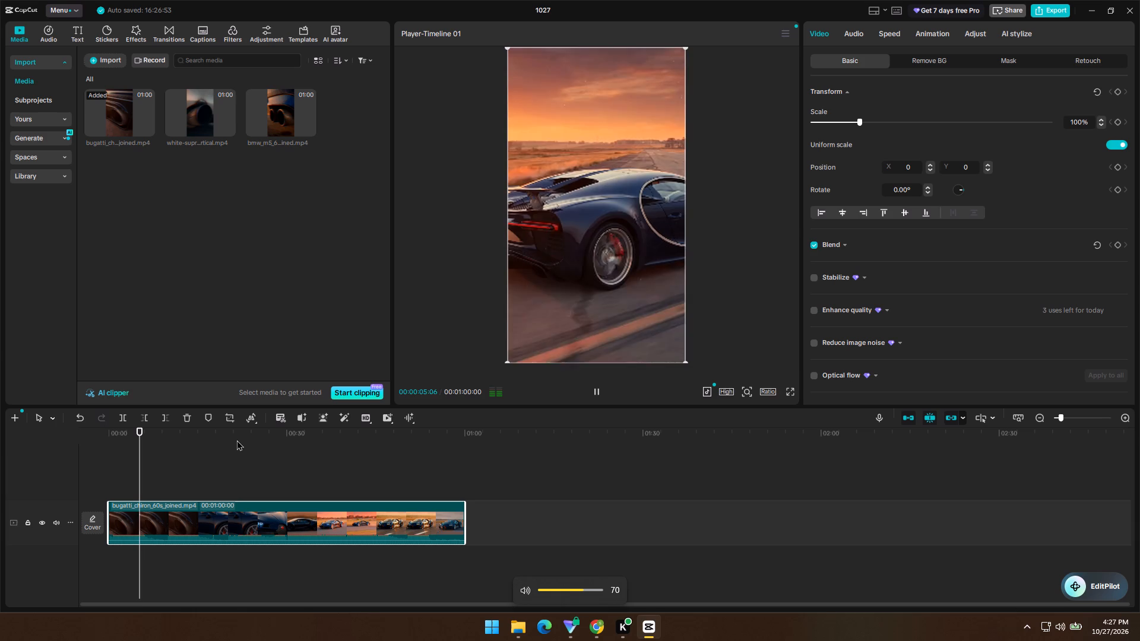
pyautogui.press('space')
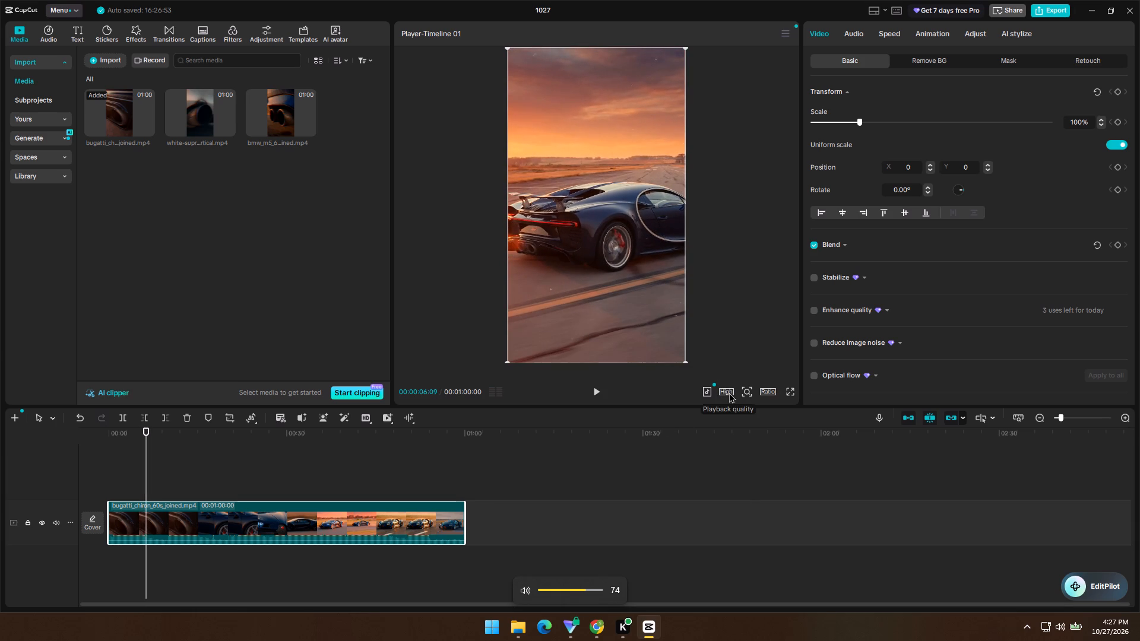
# Set the player's playback quality to Full.
pyautogui.click(729, 392)
pyautogui.click(762, 415)
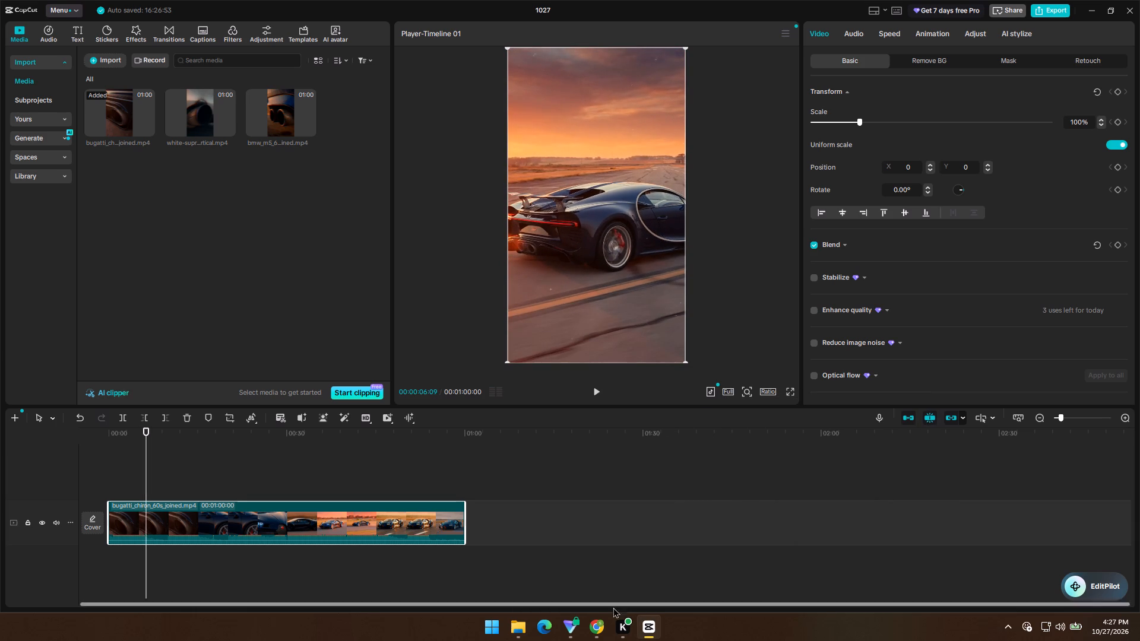
# Switch to the Muse chat in Chrome and send the message "continue" to request the next fantasy images.
pyautogui.click(599, 630)
pyautogui.click(449, 580)
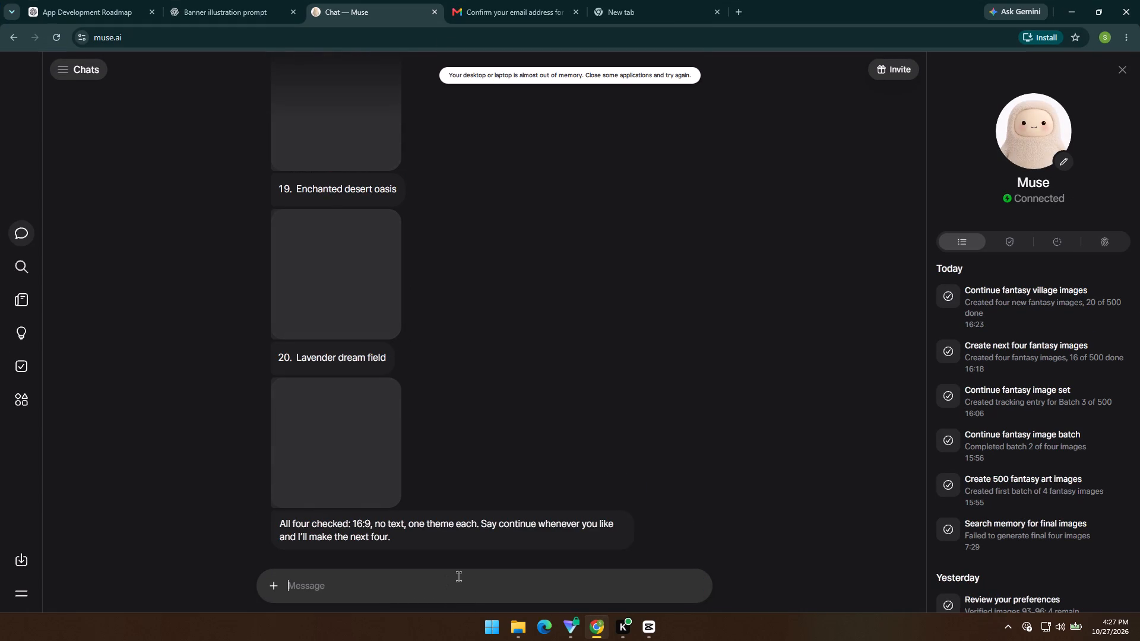
pyautogui.write('continue')
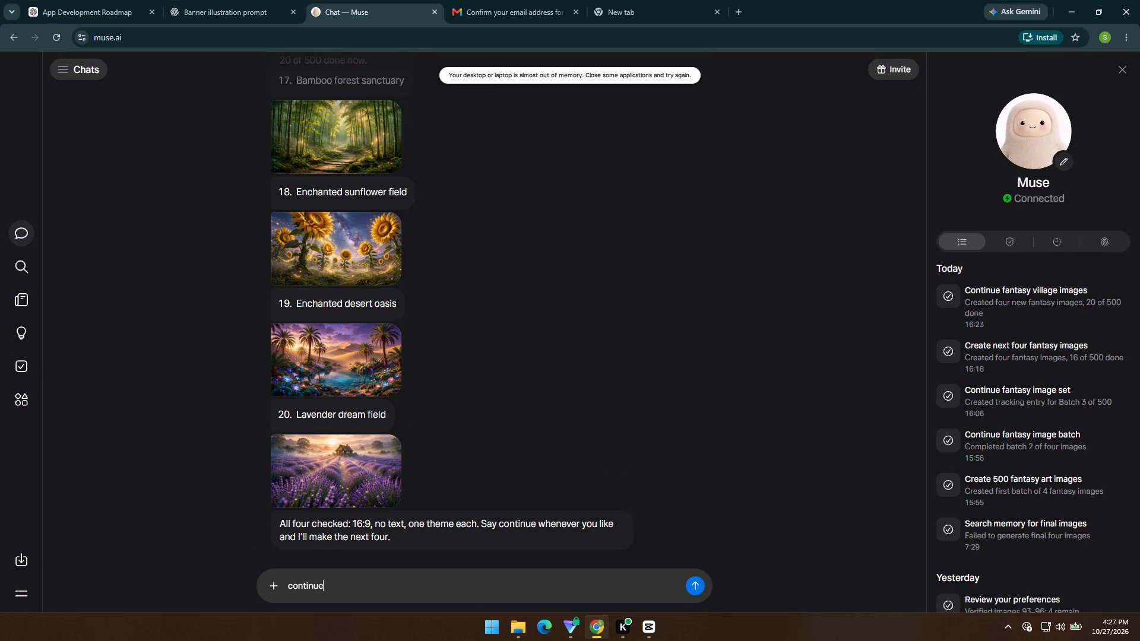
pyautogui.press('Return')
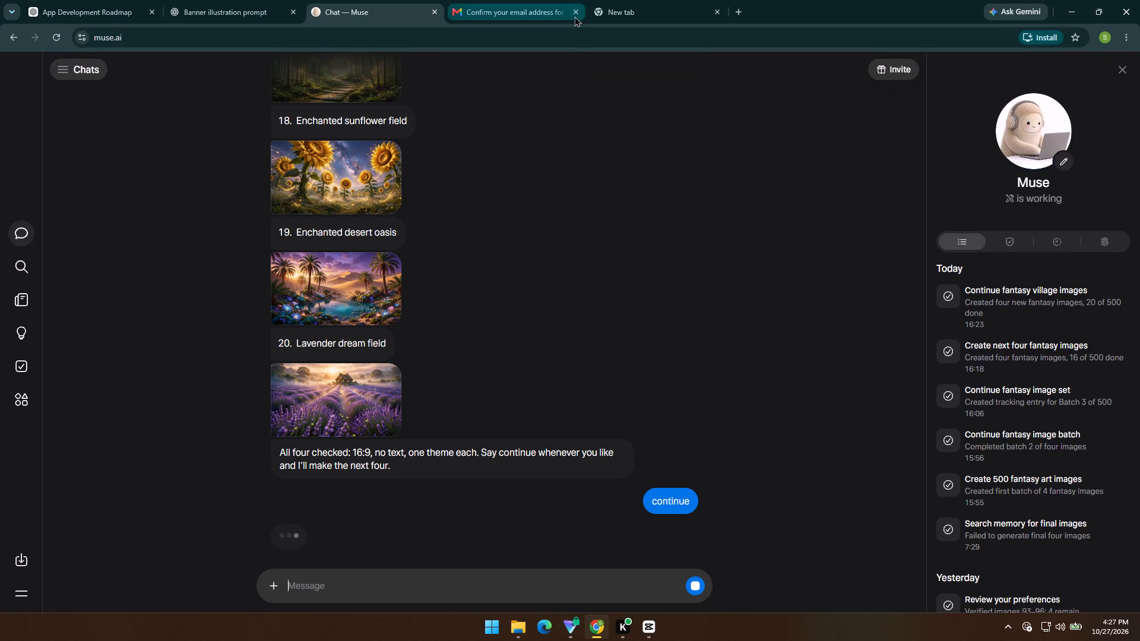
# Close the email confirmation and Banner illustration prompt tabs, then minimize Chrome to return to CapCut.
pyautogui.click(574, 15)
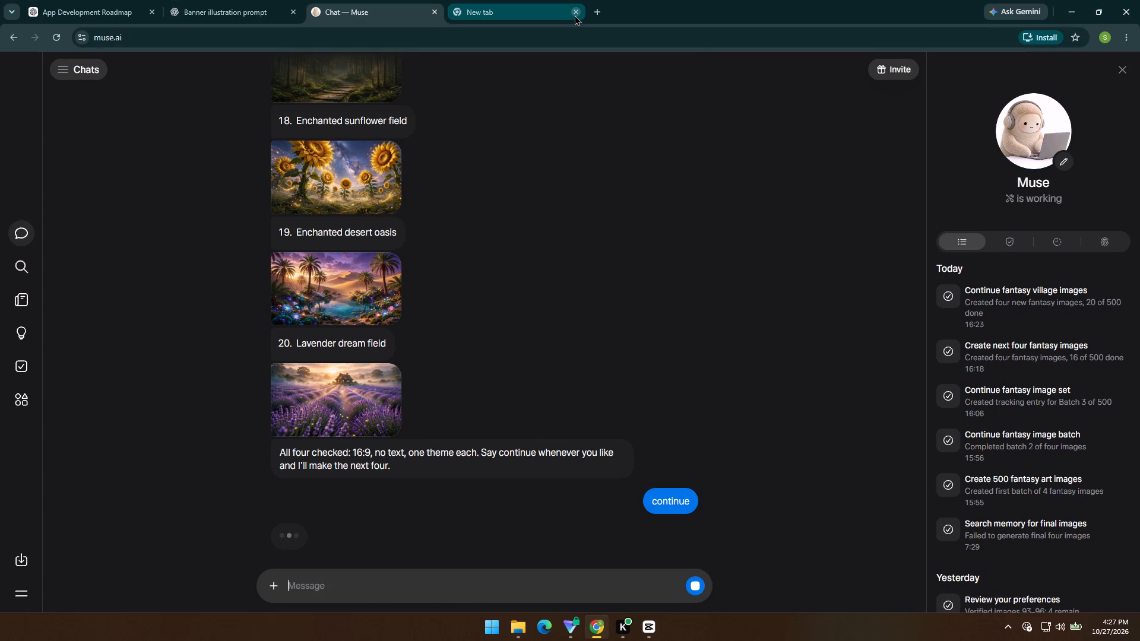
pyautogui.click(293, 11)
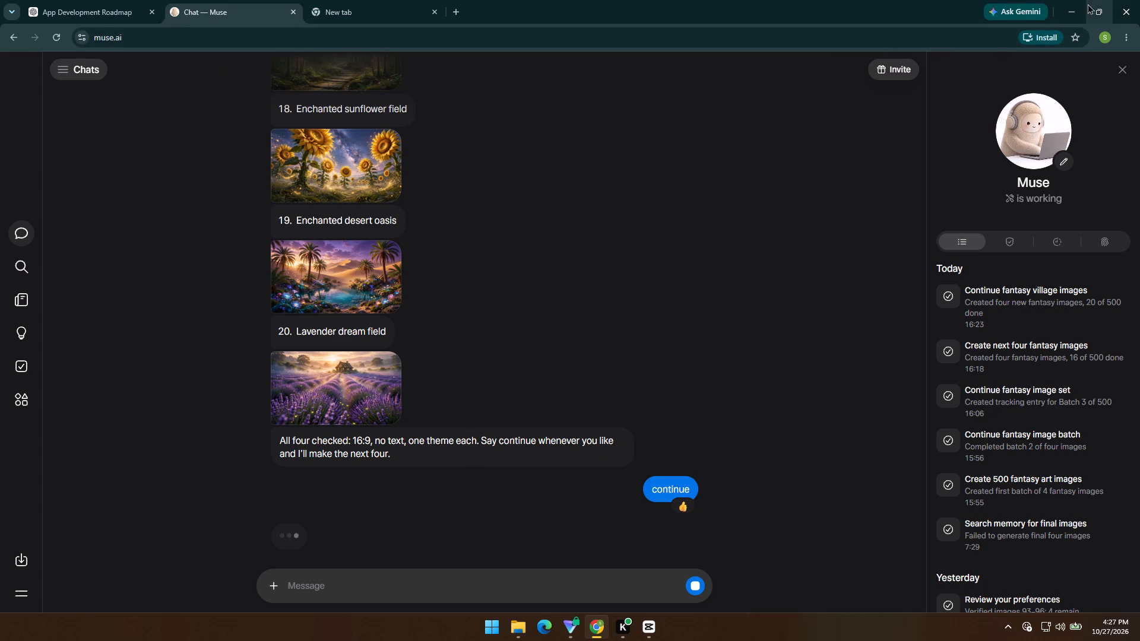
pyautogui.click(1074, 2)
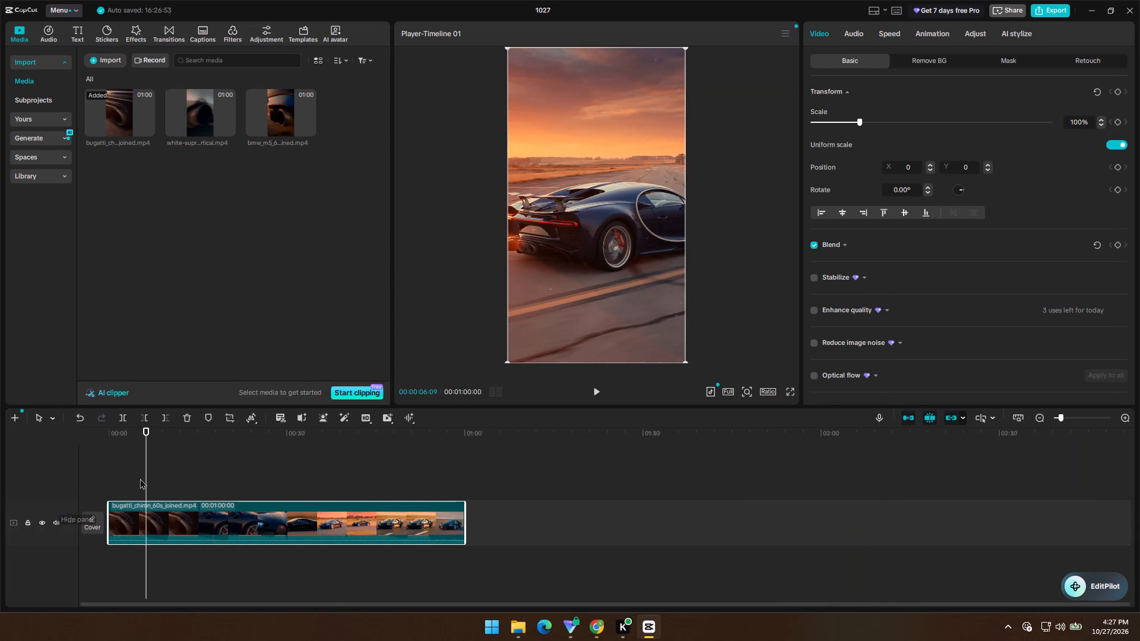
# Review the first ten or so seconds of the Bugatti clip and split it at about 00:00:04:12.
pyautogui.moveTo(147, 470); pyautogui.dragTo(67, 484)
pyautogui.press('space')
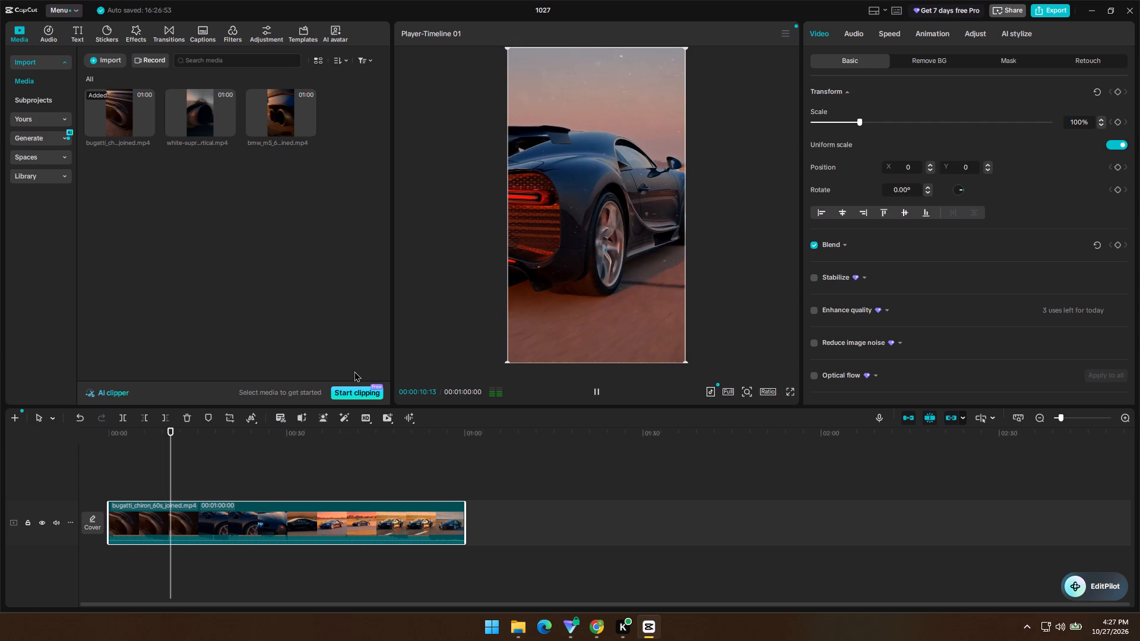
pyautogui.press('space')
pyautogui.moveTo(142, 432); pyautogui.dragTo(154, 435)
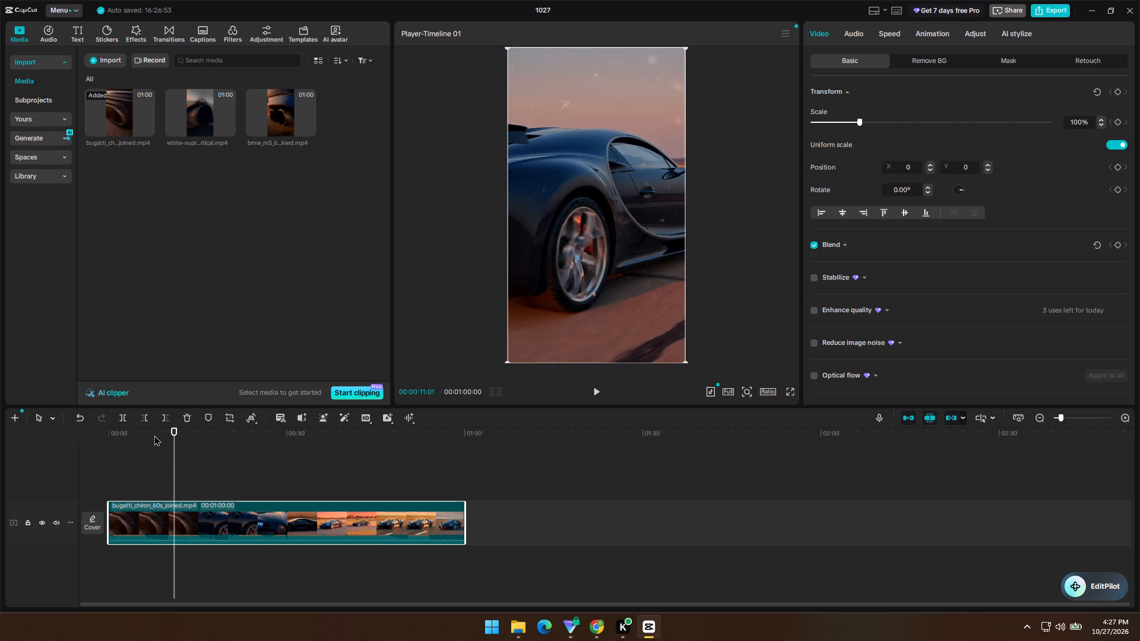
pyautogui.moveTo(154, 435); pyautogui.dragTo(125, 436)
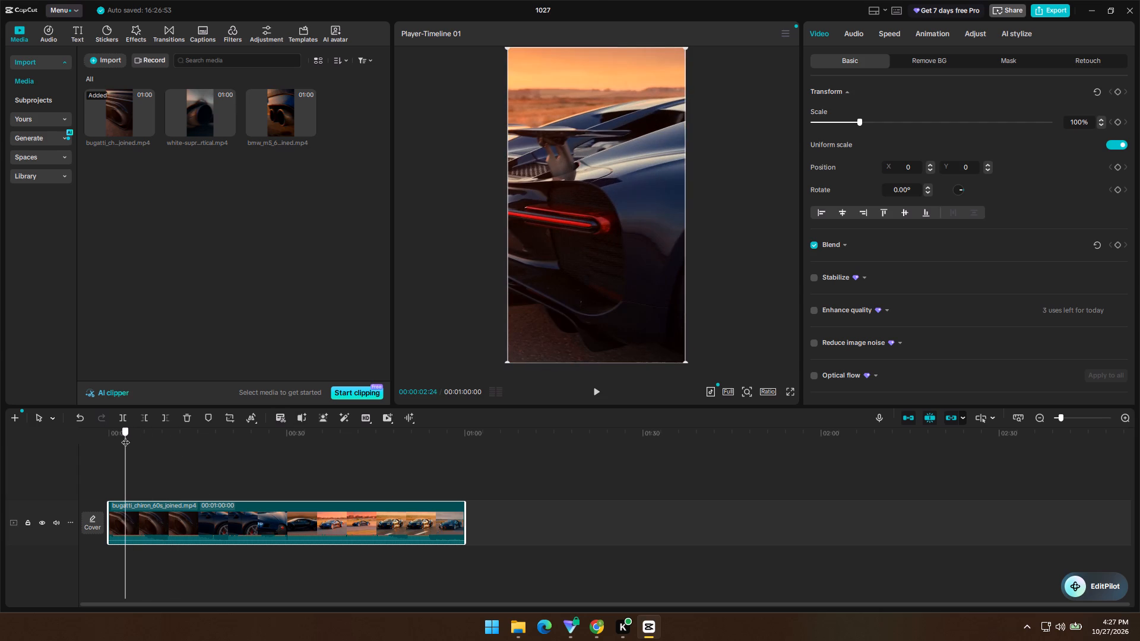
pyautogui.moveTo(125, 436); pyautogui.dragTo(134, 437)
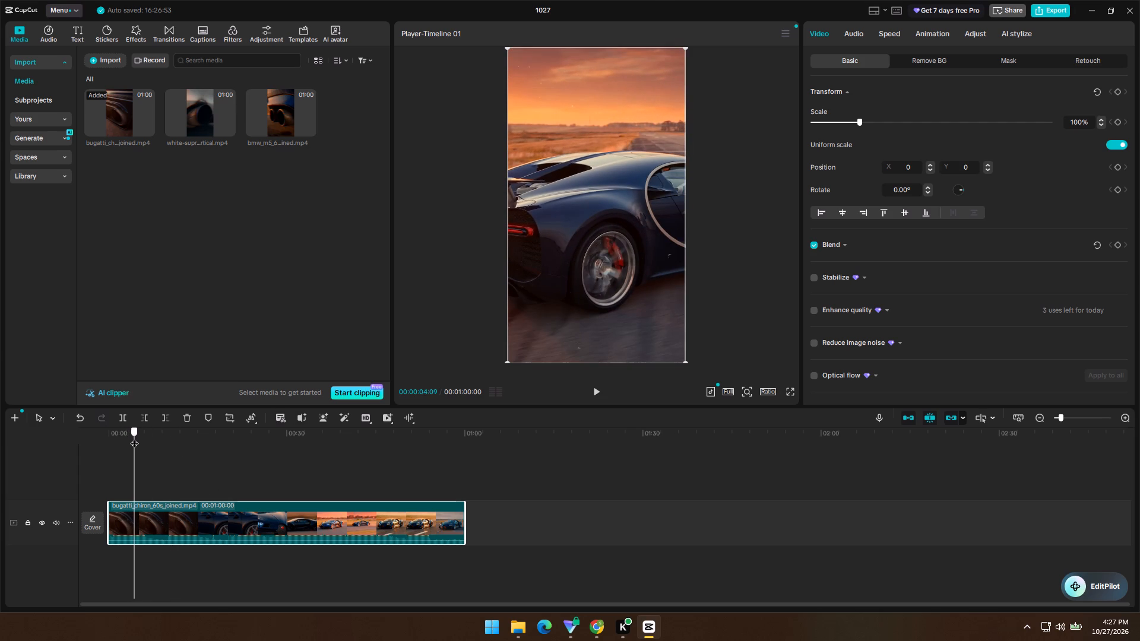
pyautogui.moveTo(134, 437); pyautogui.dragTo(172, 437)
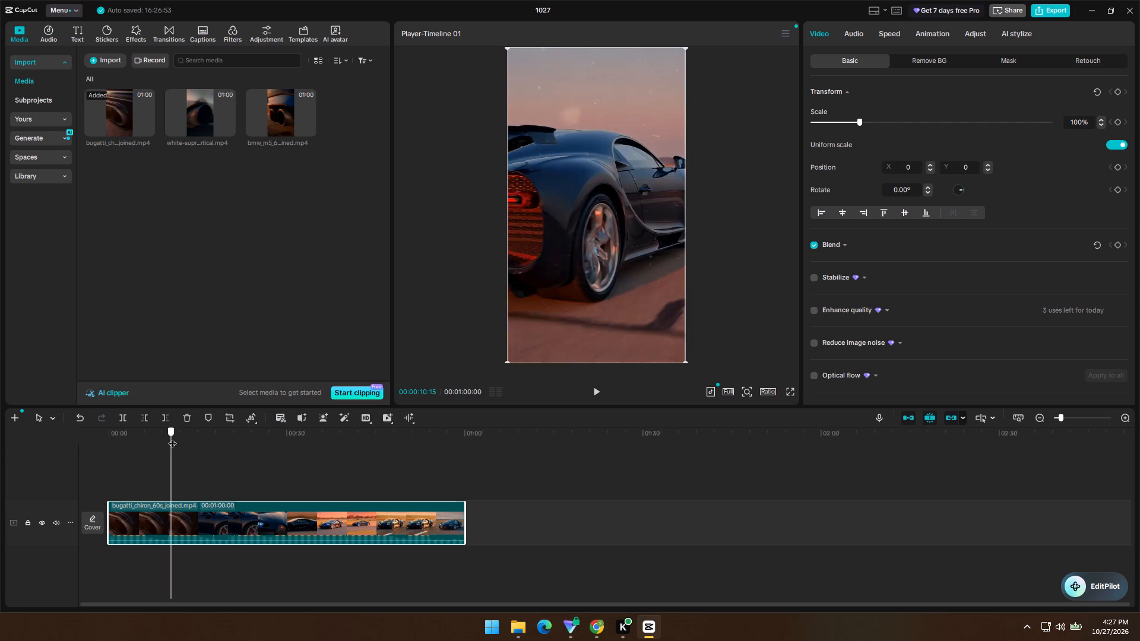
pyautogui.moveTo(172, 437); pyautogui.dragTo(155, 438)
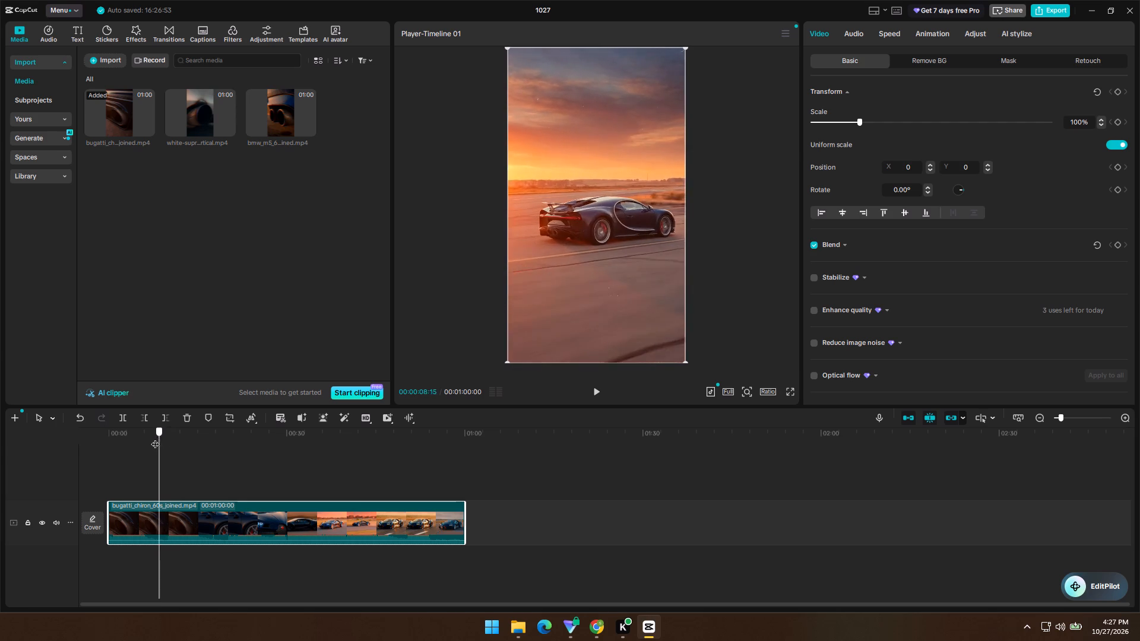
pyautogui.moveTo(155, 438); pyautogui.dragTo(112, 452)
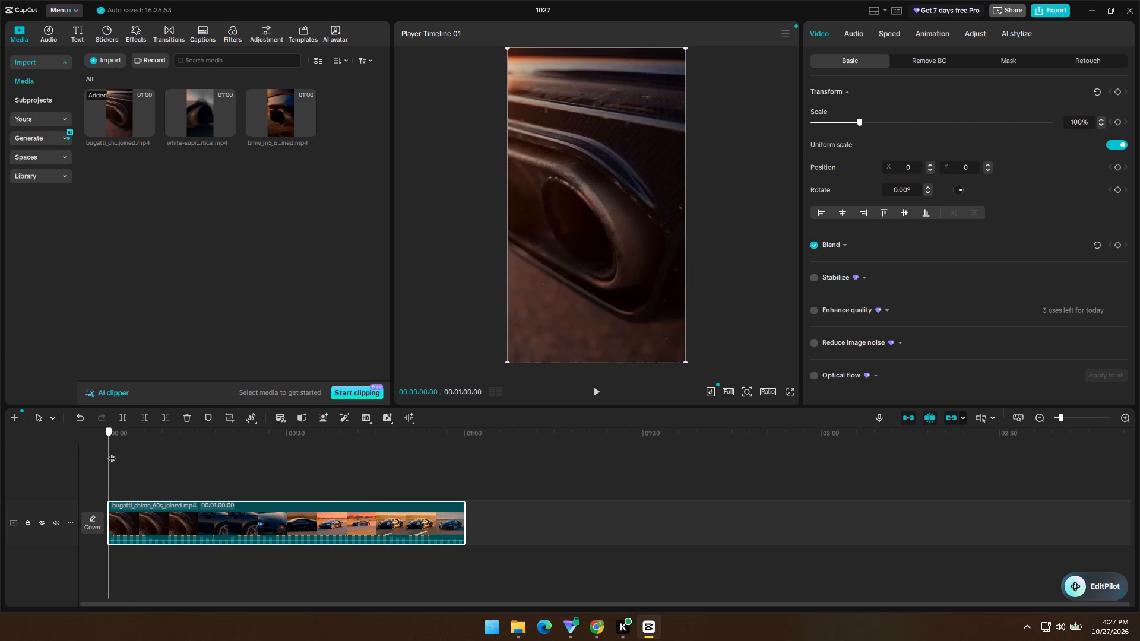
pyautogui.moveTo(112, 452); pyautogui.dragTo(135, 453)
pyautogui.hotkey('ctrl', 'b')
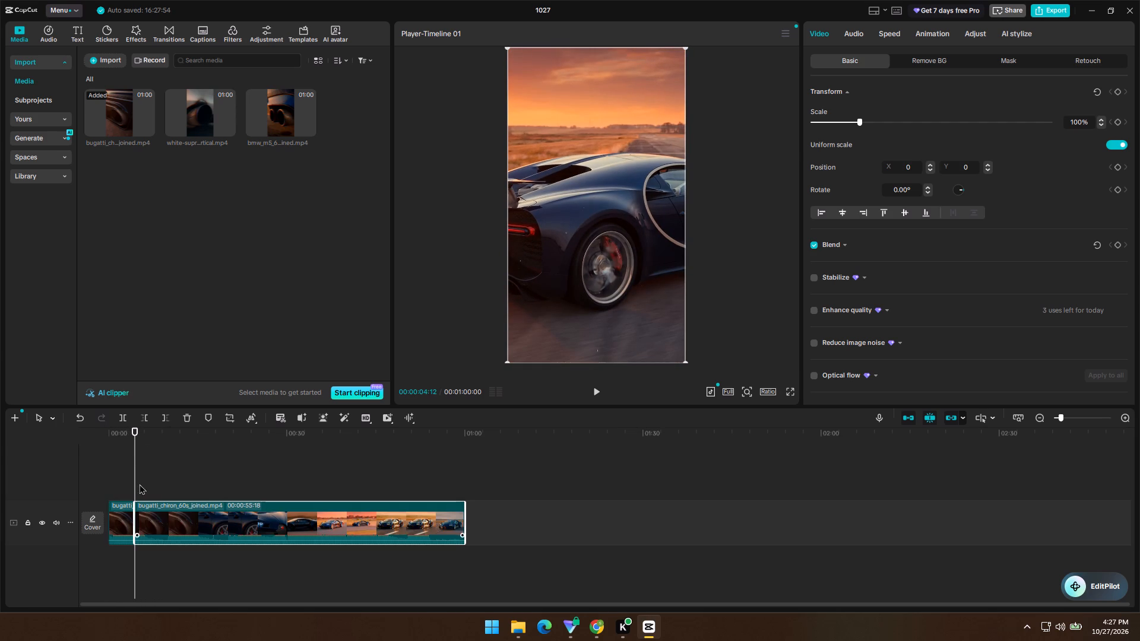
# Split the Bugatti clip again at 00:00:10:03 and delete the segment between the two cuts.
pyautogui.moveTo(136, 436); pyautogui.dragTo(170, 442)
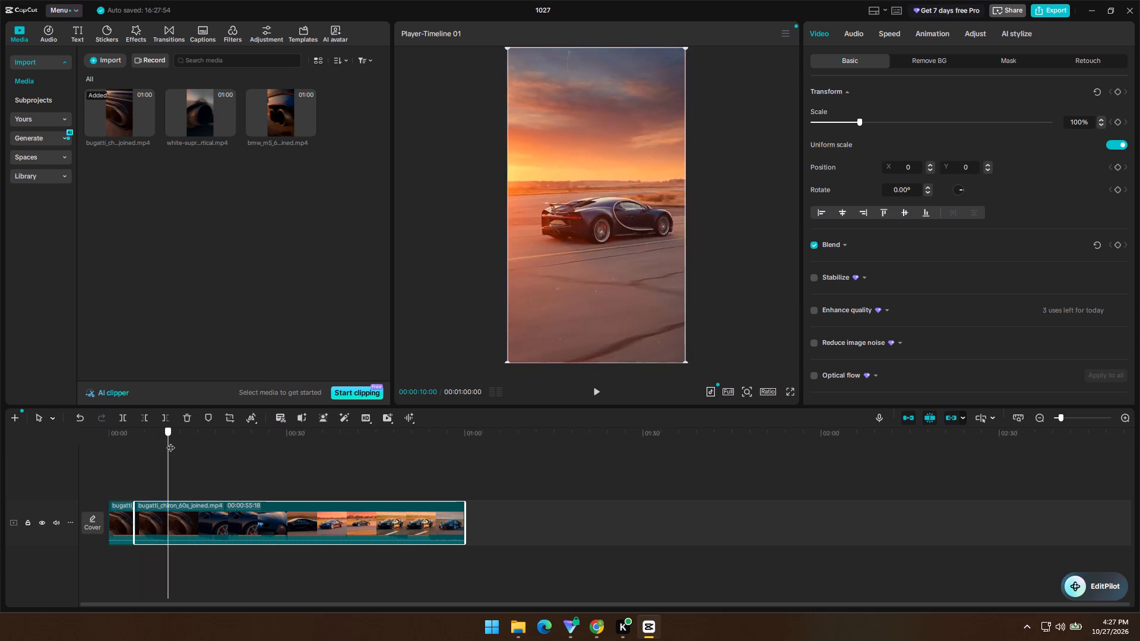
pyautogui.moveTo(170, 442); pyautogui.dragTo(166, 443)
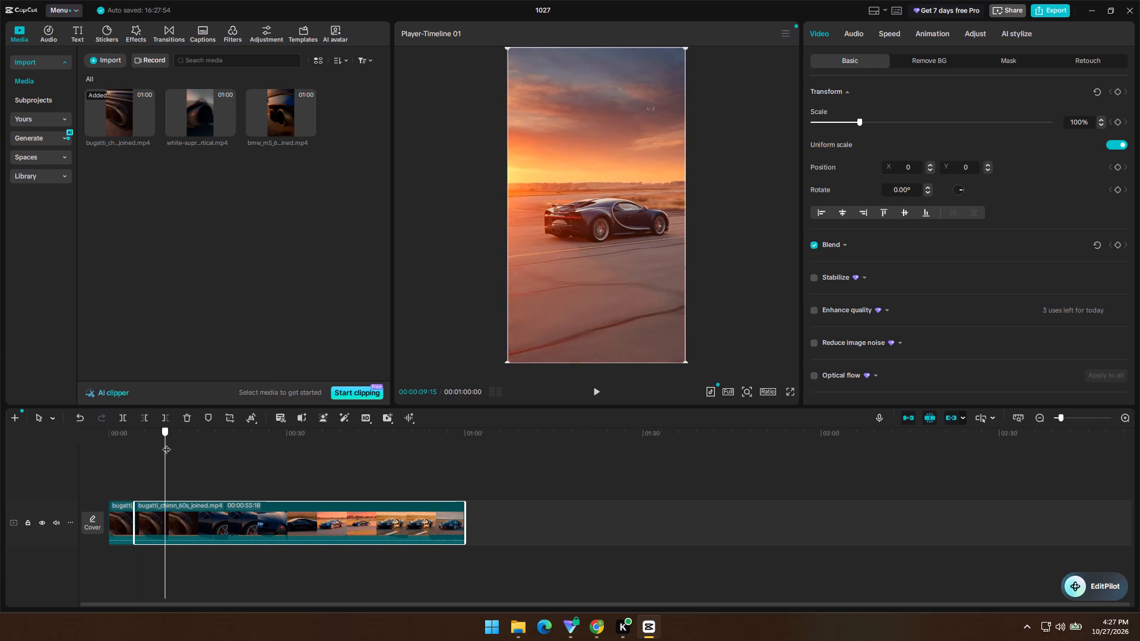
pyautogui.moveTo(166, 443); pyautogui.dragTo(169, 443)
pyautogui.hotkey('ctrl', 'b')
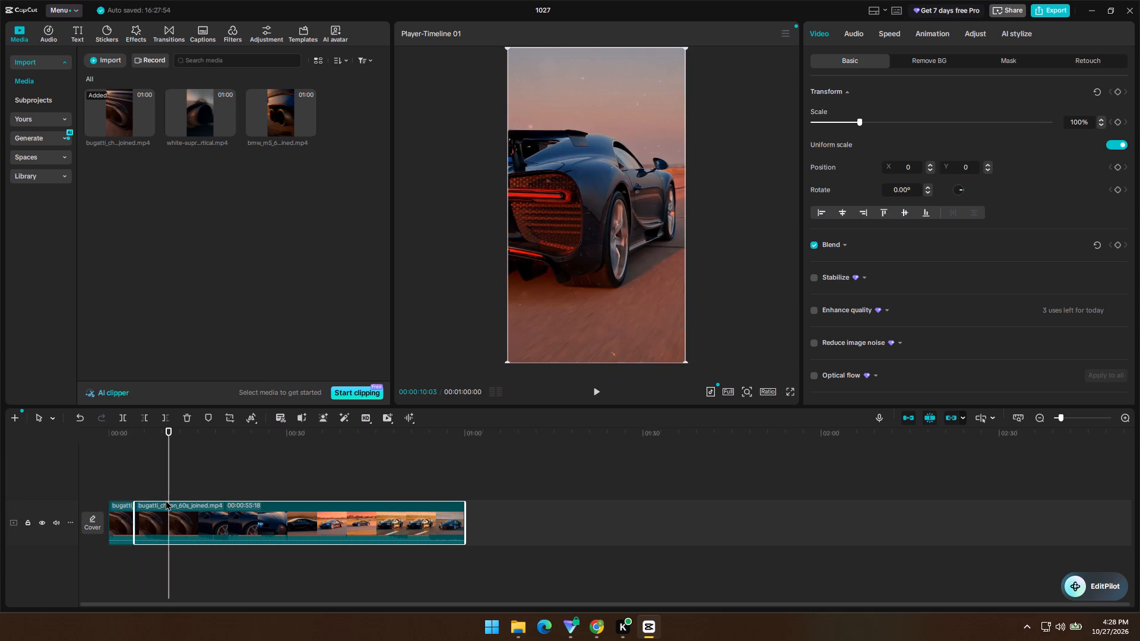
pyautogui.click(151, 514)
pyautogui.press('Delete')
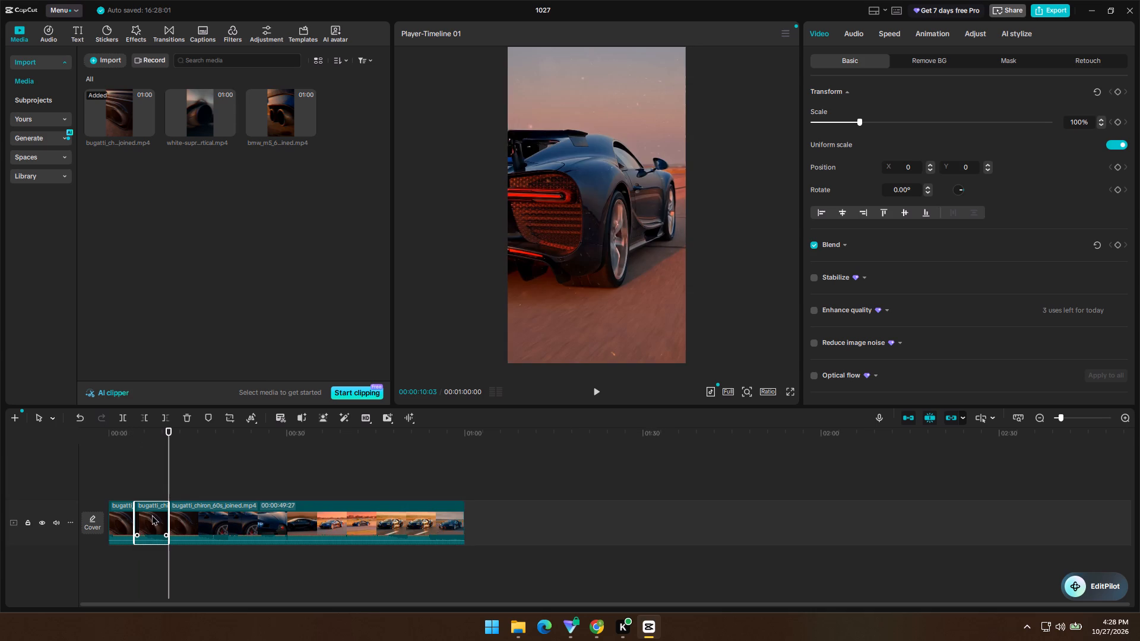
# Play the shortened Bugatti timeline from near its start through about 35 seconds to check the cut.
pyautogui.moveTo(129, 431); pyautogui.dragTo(122, 433)
pyautogui.press('space')
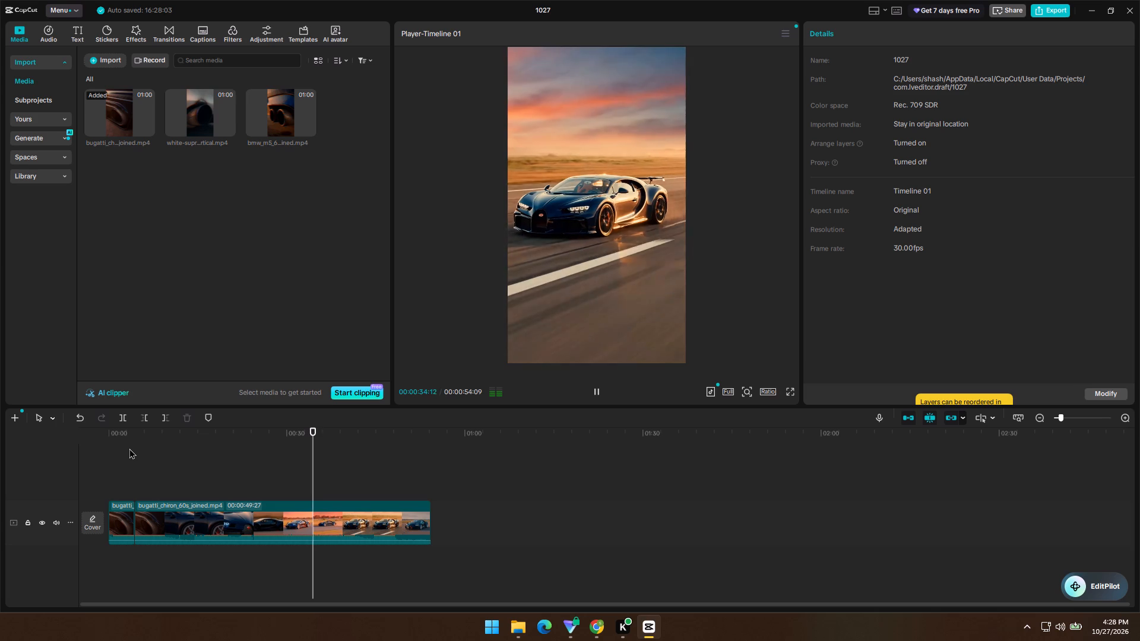
pyautogui.press('space')
# Replay the opening of the timeline and extend the end of the first Bugatti segment to about 00:00:05:10.
pyautogui.keyDown('ctrl'); pyautogui.scroll(1, 272, 482); pyautogui.keyUp('ctrl')
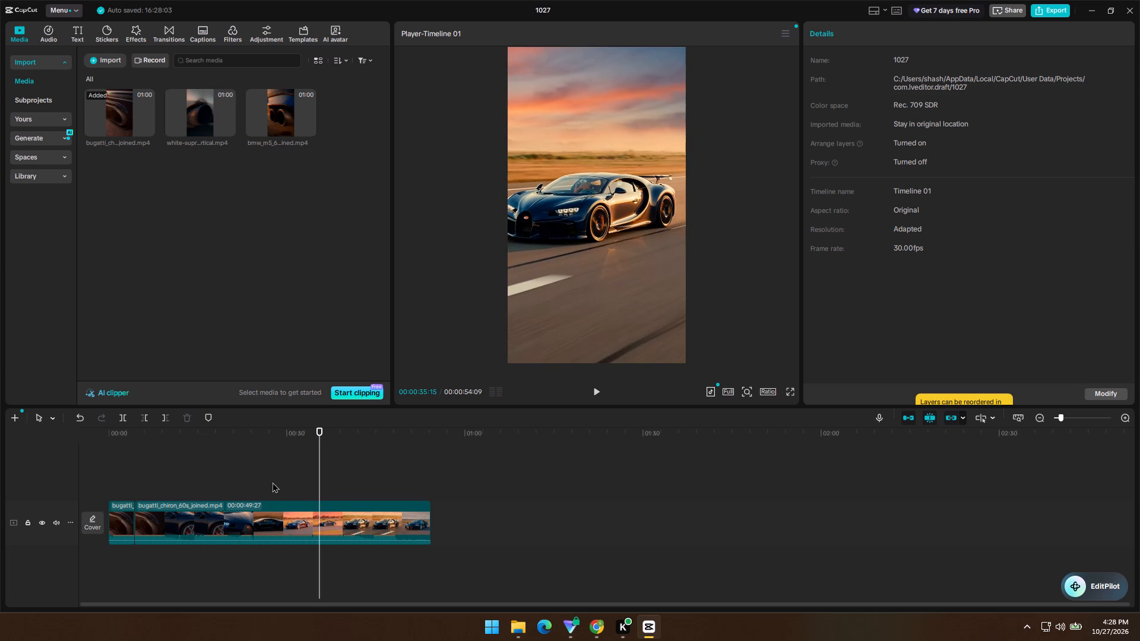
pyautogui.keyDown('ctrl'); pyautogui.scroll(8, 272, 482); pyautogui.keyUp('ctrl')
pyautogui.moveTo(118, 429); pyautogui.dragTo(118, 429)
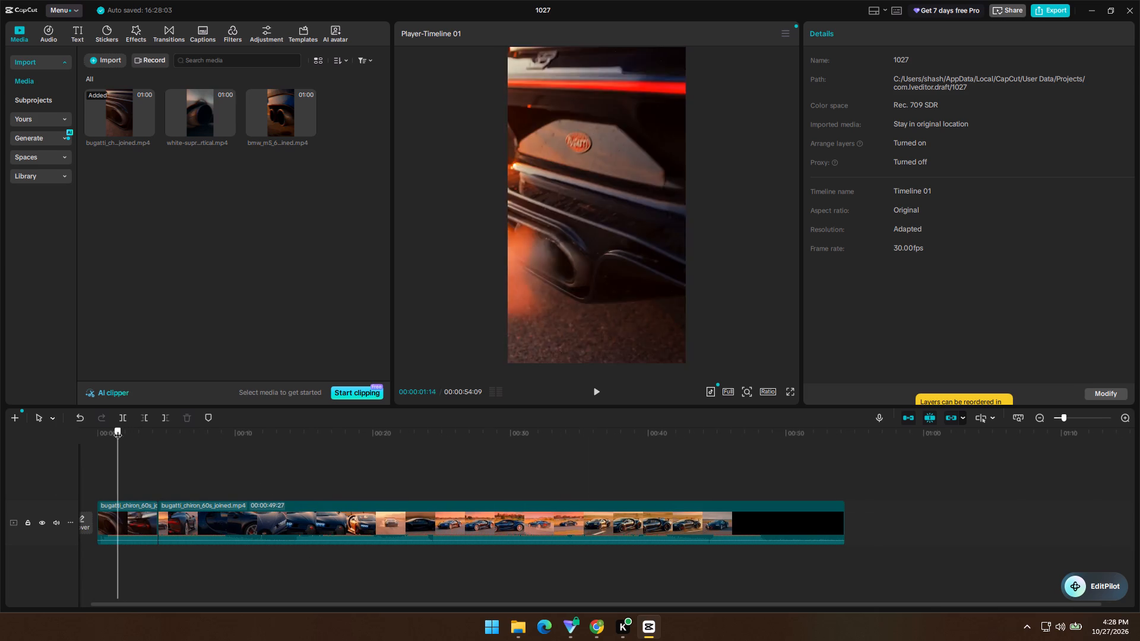
pyautogui.moveTo(118, 429); pyautogui.dragTo(82, 432)
pyautogui.press('space')
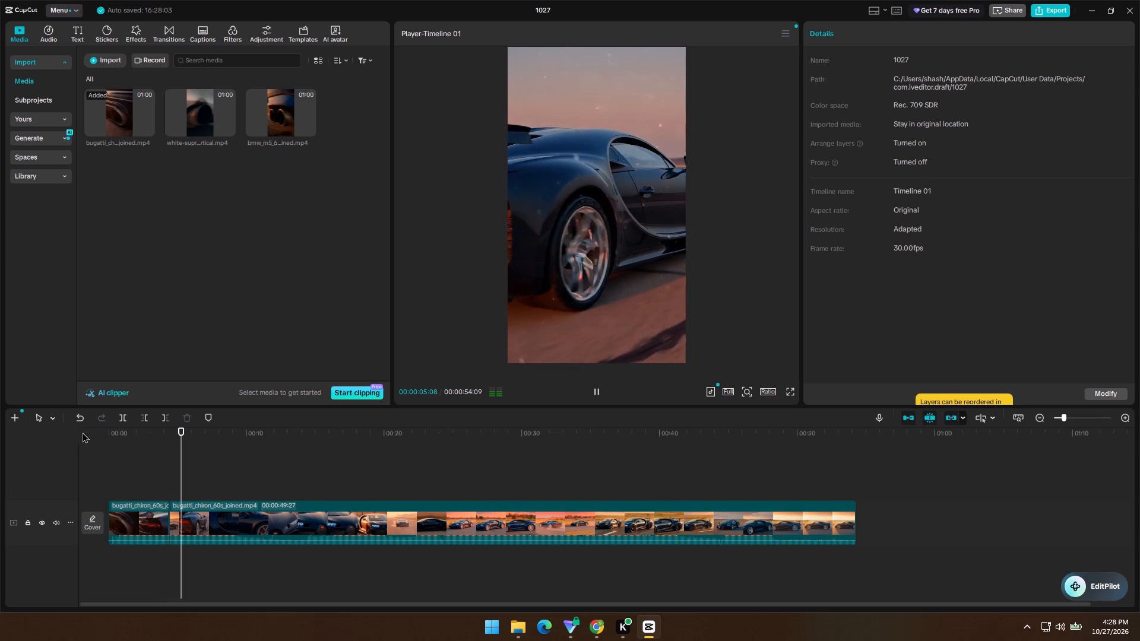
pyautogui.press('space')
pyautogui.click(155, 510)
pyautogui.moveTo(169, 517); pyautogui.dragTo(174, 517)
pyautogui.click(130, 424)
pyautogui.click(141, 434)
pyautogui.press('space')
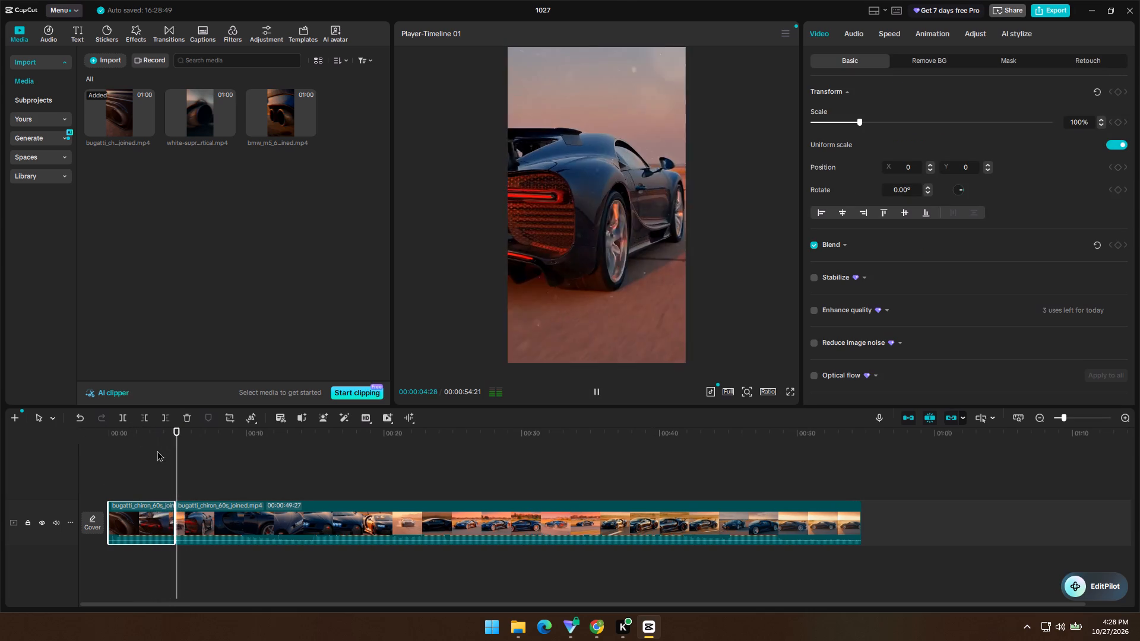
pyautogui.press('space')
pyautogui.click(176, 523)
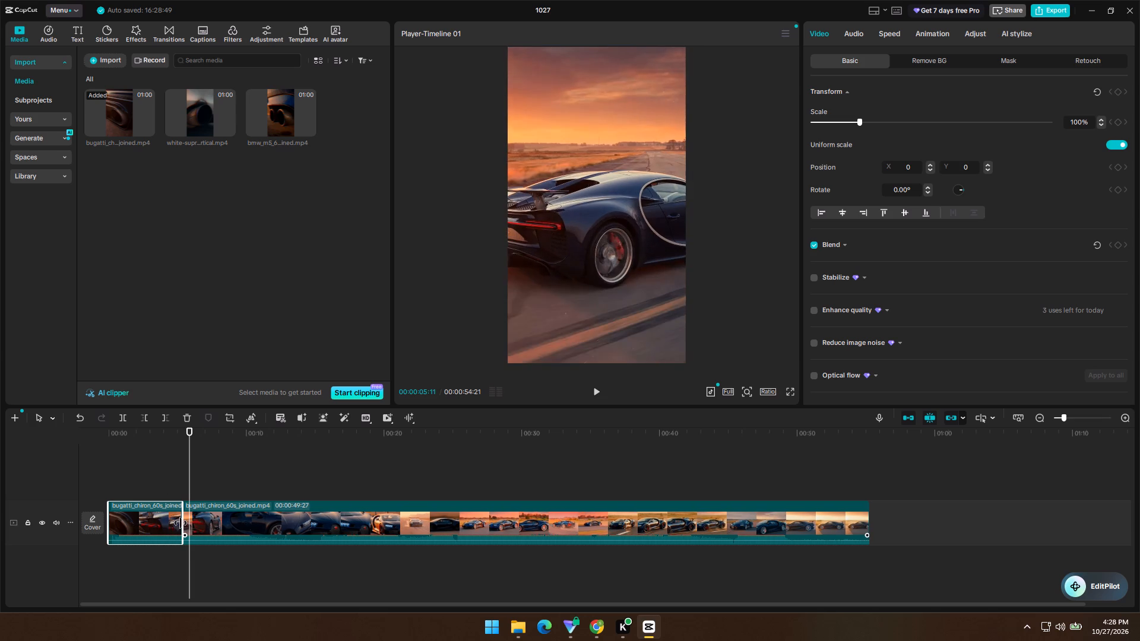
# Play on to about 15 seconds, find where the unwanted front shot begins, and split the Bugatti clip at 00:00:12:04.
pyautogui.click(153, 443)
pyautogui.press('space')
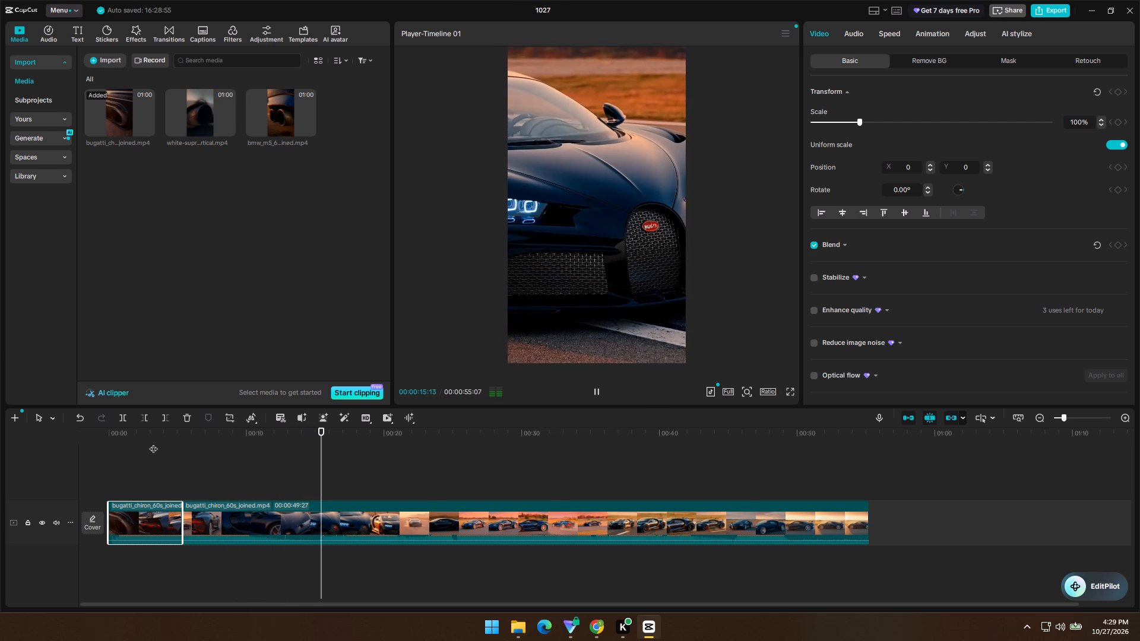
pyautogui.press('space')
pyautogui.moveTo(251, 437); pyautogui.dragTo(258, 437)
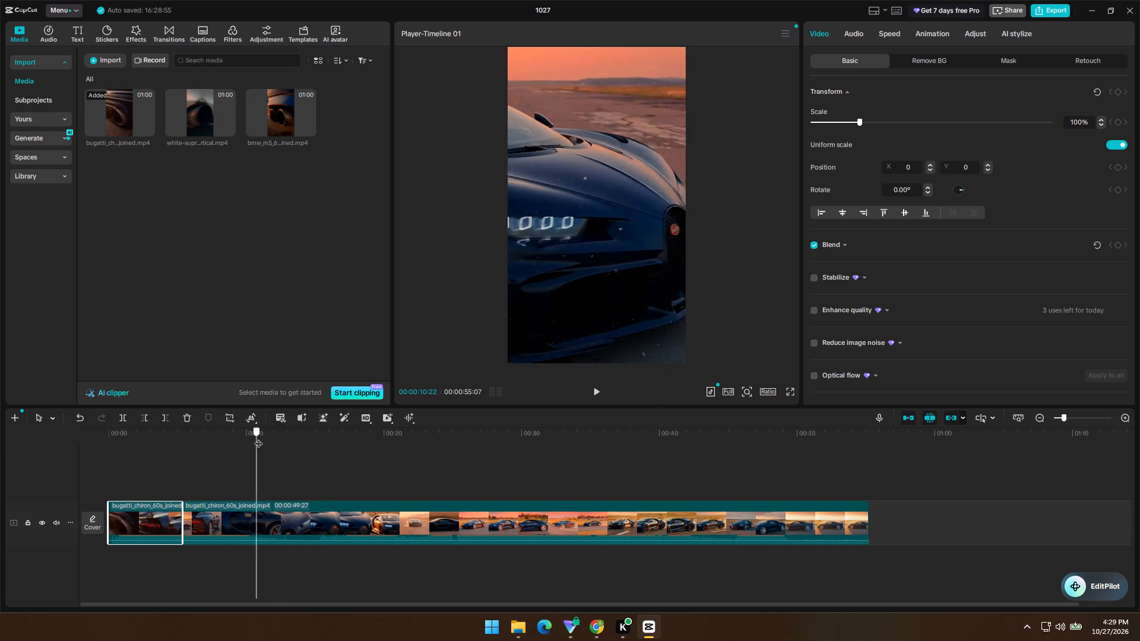
pyautogui.moveTo(258, 437); pyautogui.dragTo(284, 438)
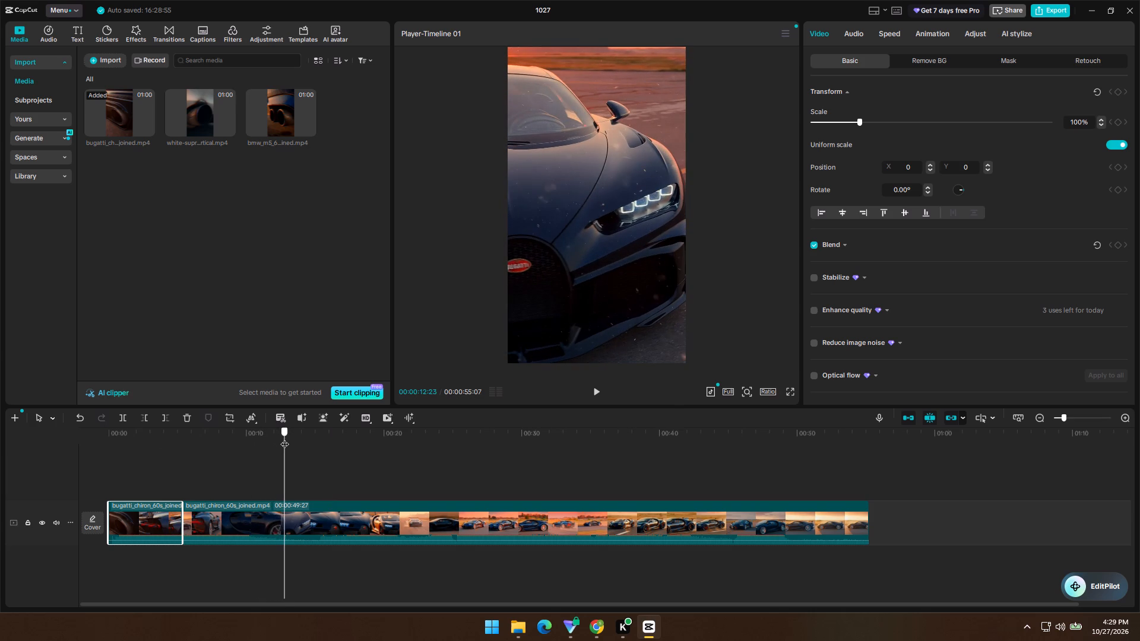
pyautogui.moveTo(284, 438); pyautogui.dragTo(275, 443)
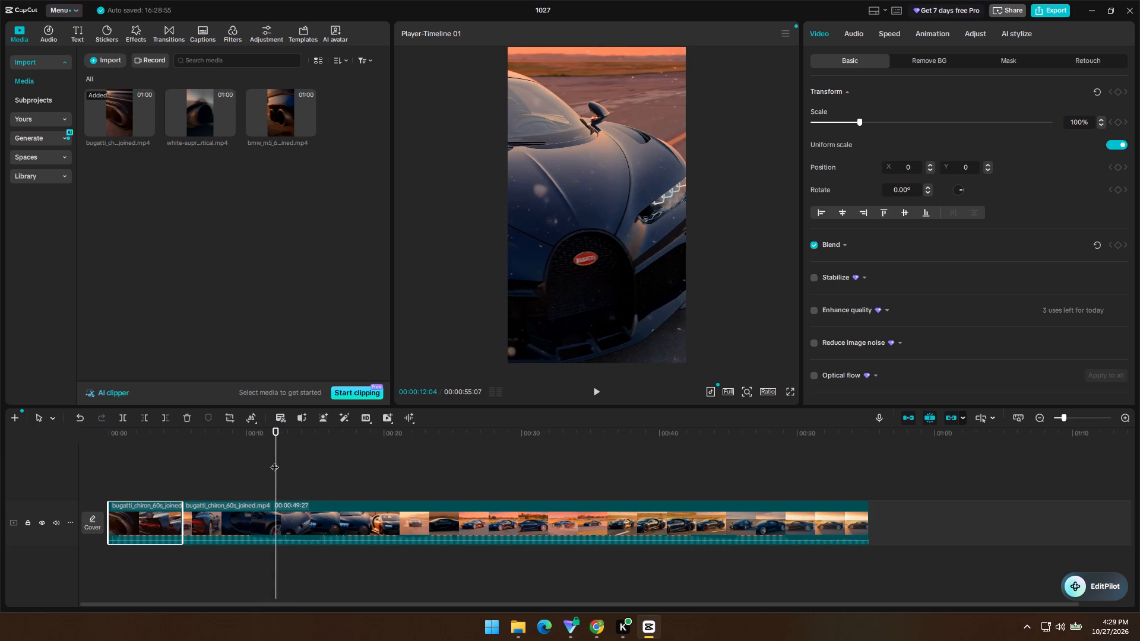
pyautogui.hotkey('ctrl', 'b')
# Split the Bugatti clip at 00:00:15:13 and delete the segment between the two cuts.
pyautogui.moveTo(292, 430); pyautogui.dragTo(299, 433)
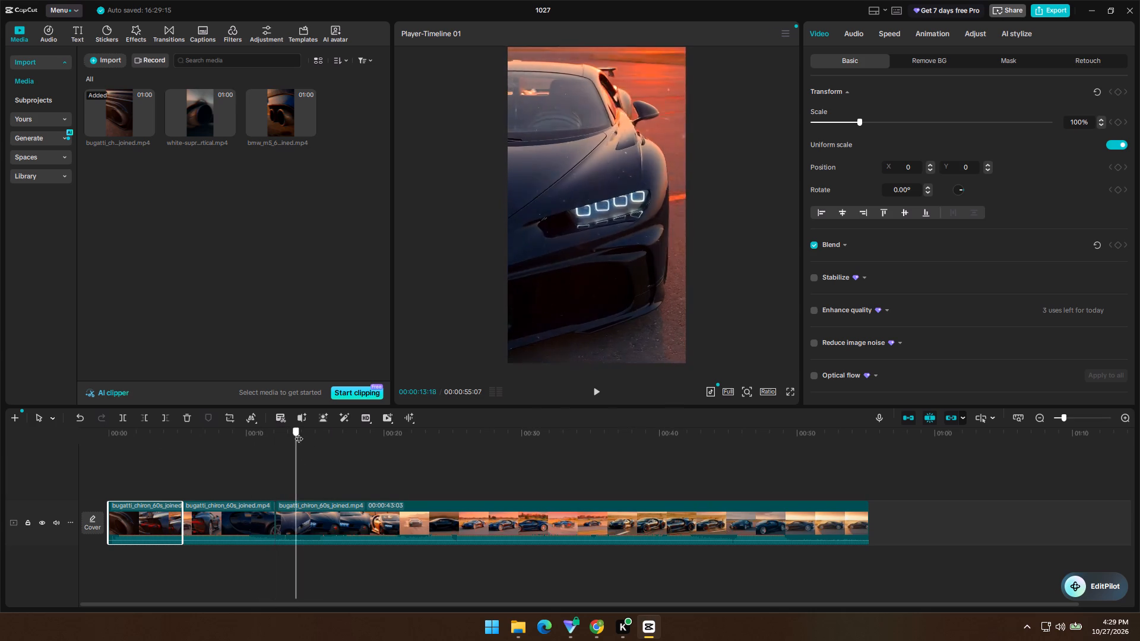
pyautogui.moveTo(299, 433); pyautogui.dragTo(318, 448)
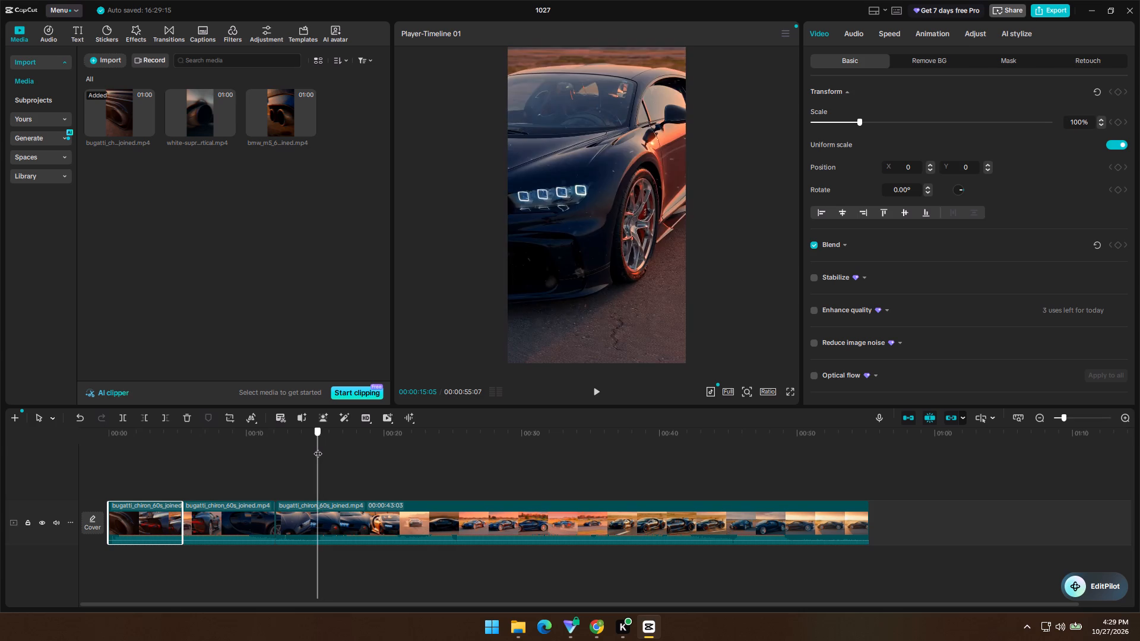
pyautogui.moveTo(318, 448); pyautogui.dragTo(321, 448)
pyautogui.click(319, 520)
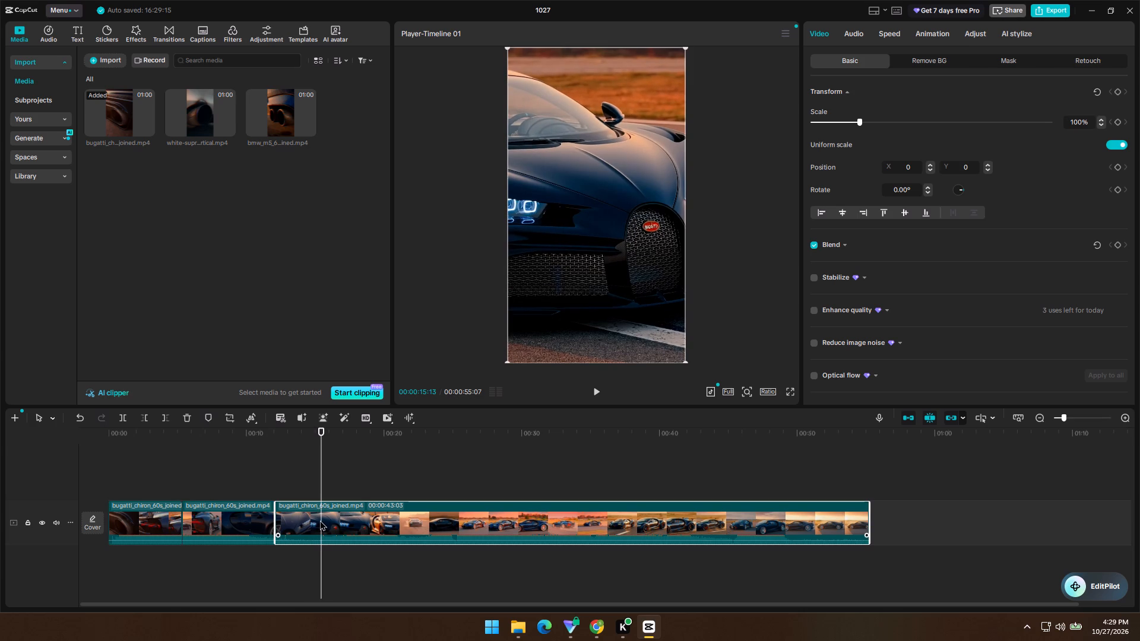
pyautogui.hotkey('ctrl', 'b')
pyautogui.click(309, 520)
pyautogui.press('Delete')
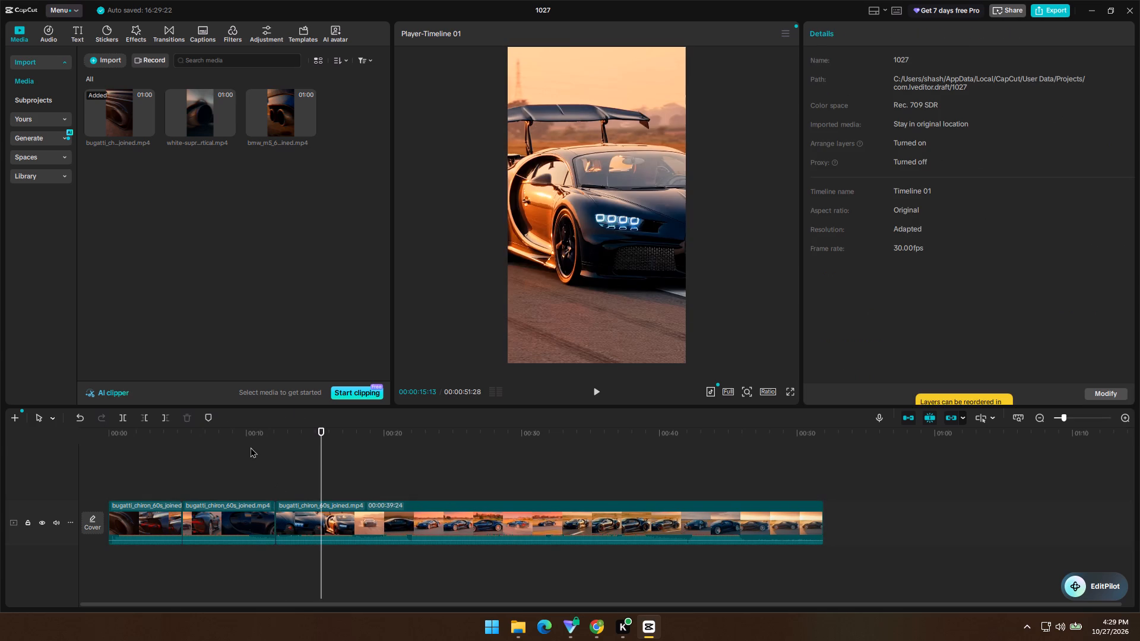
# Review the footage from about 10 to 22 seconds and split the Bugatti clip at 00:00:20:07.
pyautogui.click(241, 443)
pyautogui.press('space')
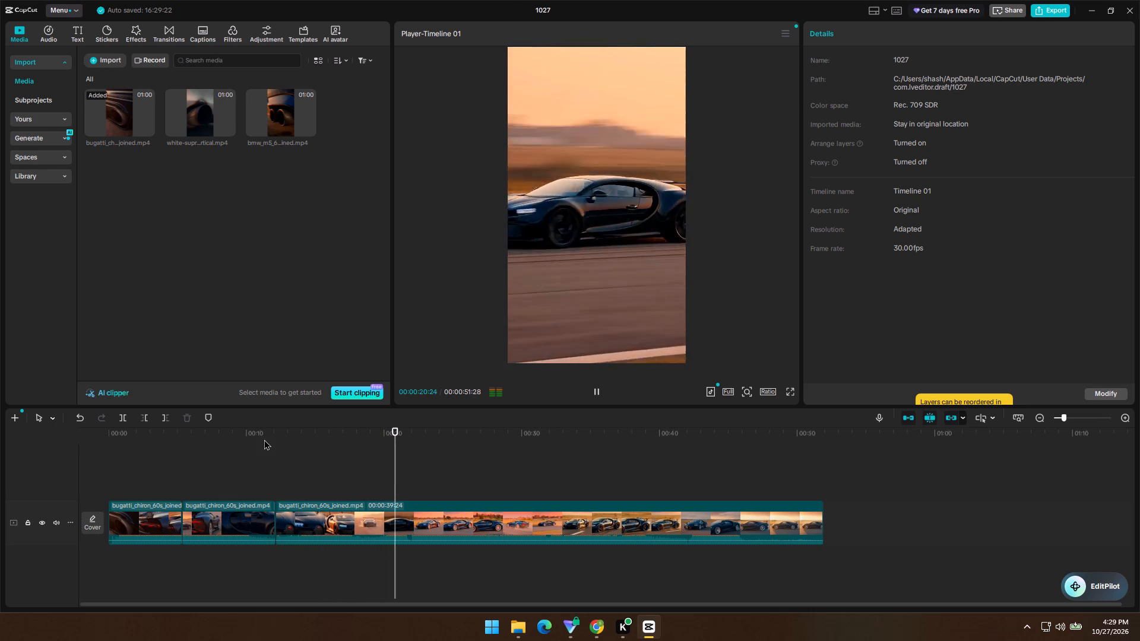
pyautogui.press('space')
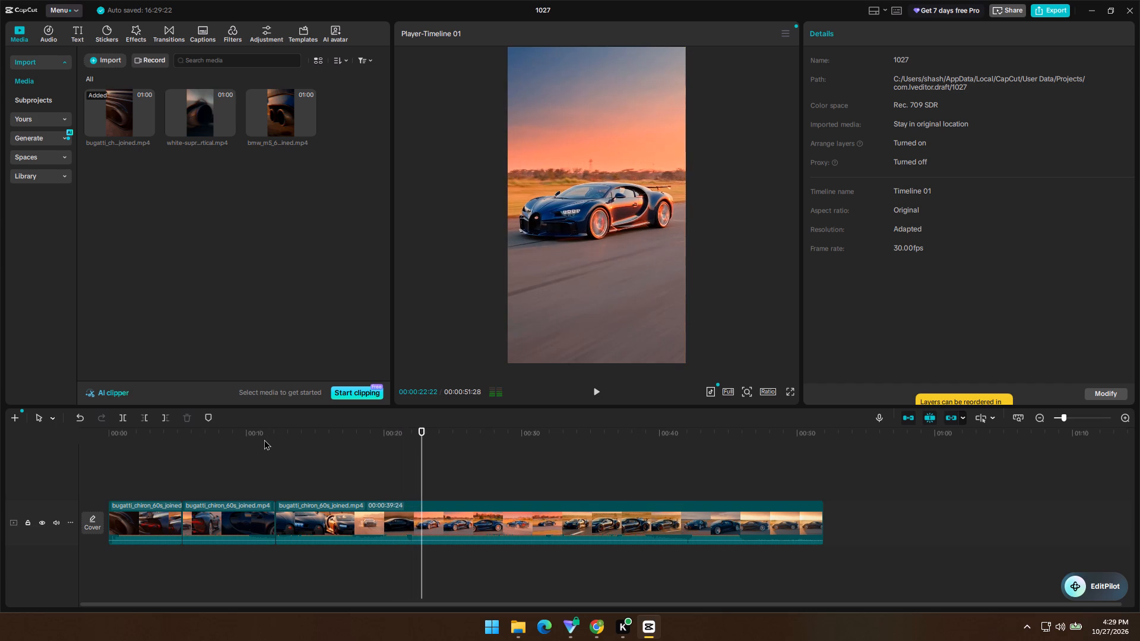
pyautogui.moveTo(369, 434); pyautogui.dragTo(393, 445)
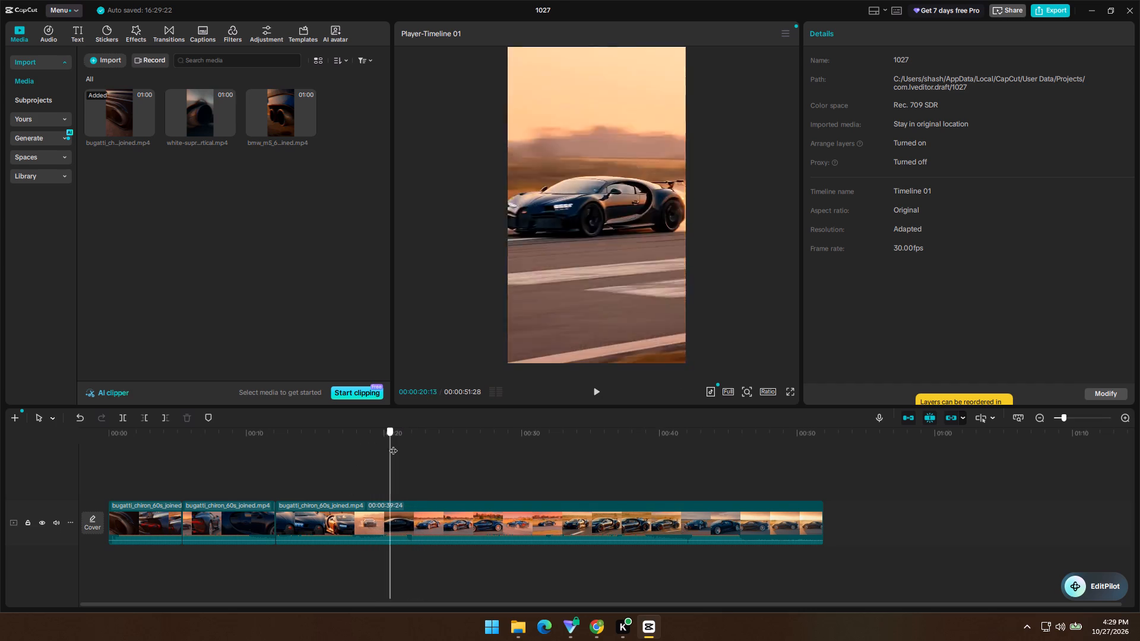
pyautogui.moveTo(393, 445); pyautogui.dragTo(408, 447)
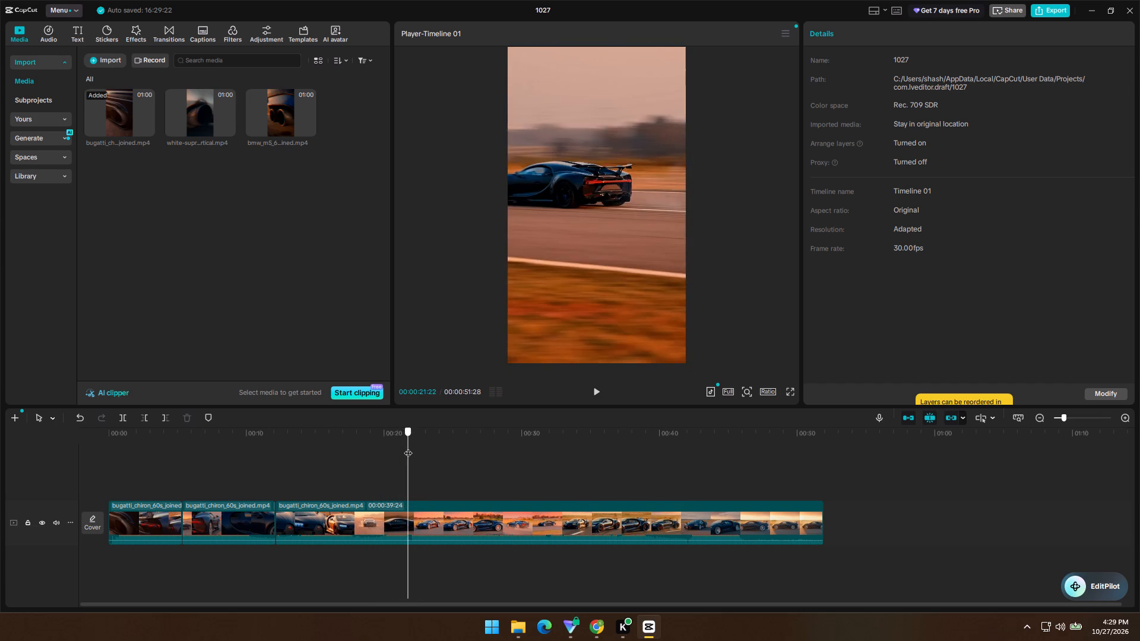
pyautogui.moveTo(408, 447); pyautogui.dragTo(409, 445)
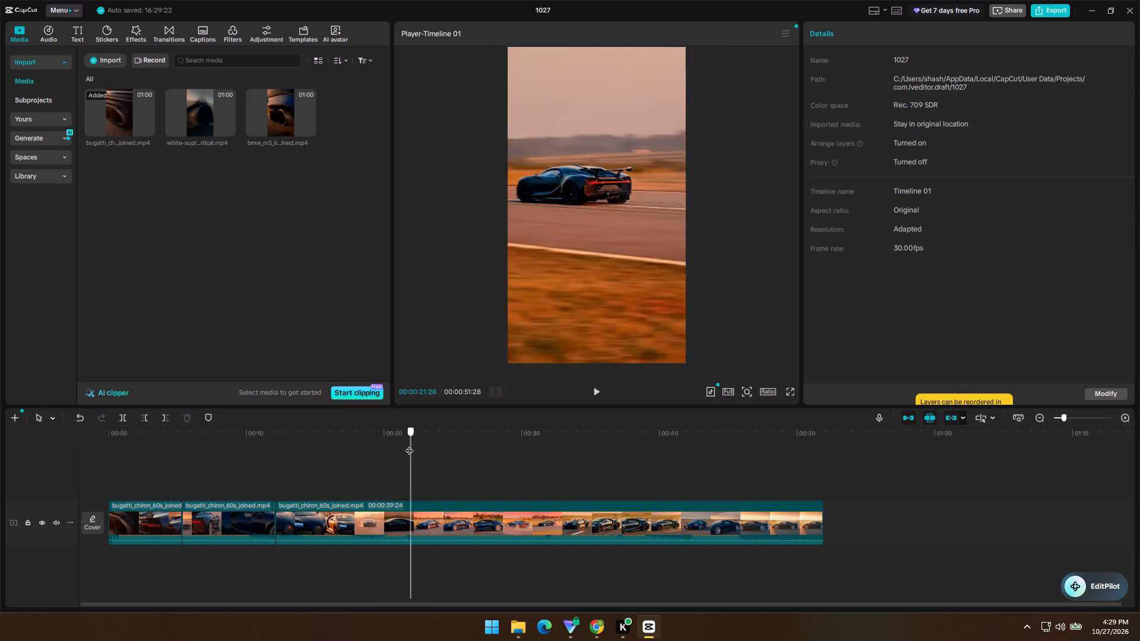
pyautogui.moveTo(409, 445); pyautogui.dragTo(387, 449)
pyautogui.click(374, 519)
pyautogui.hotkey('ctrl', 'b')
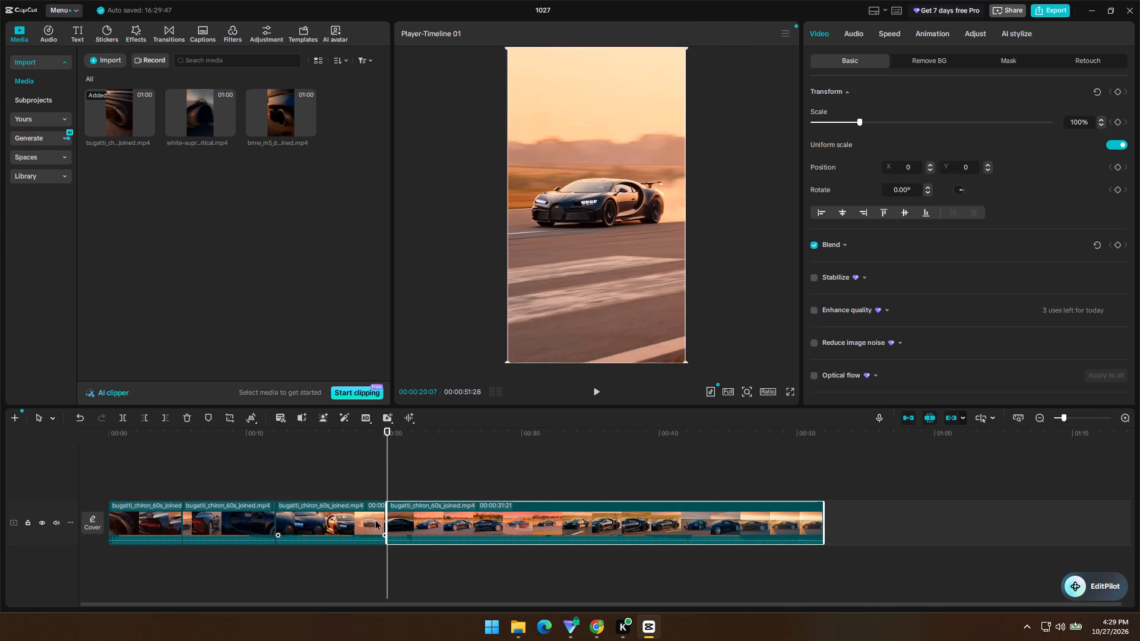
# Split the Bugatti clip at 00:00:22:00 and delete the short segment between the two cuts.
pyautogui.moveTo(386, 463); pyautogui.dragTo(414, 466)
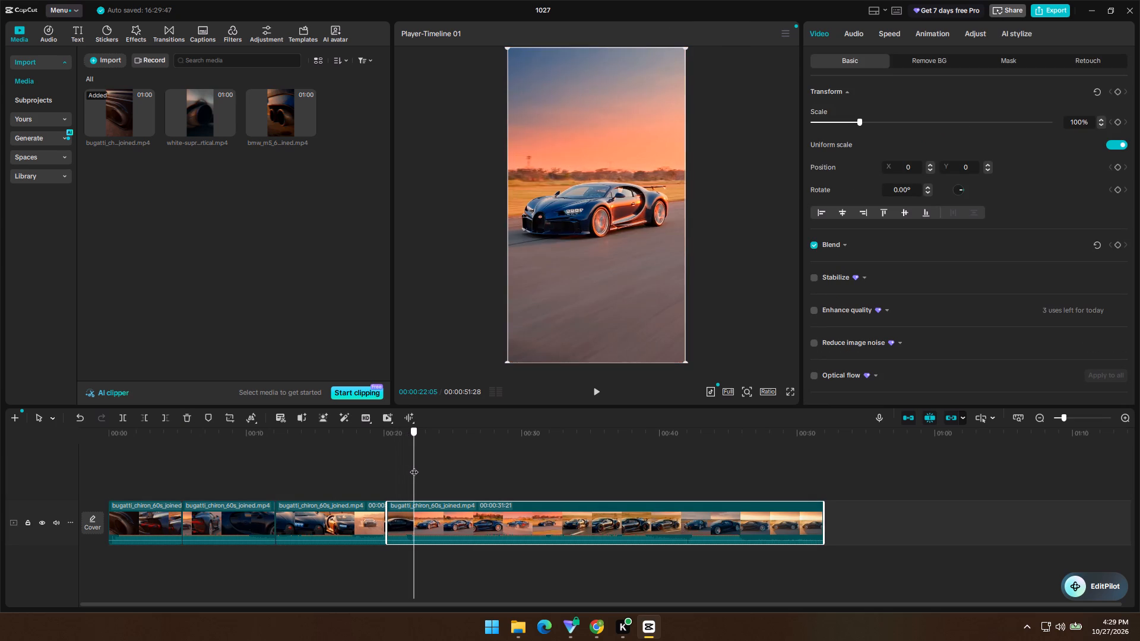
pyautogui.moveTo(414, 466); pyautogui.dragTo(411, 467)
pyautogui.hotkey('ctrl', 'b')
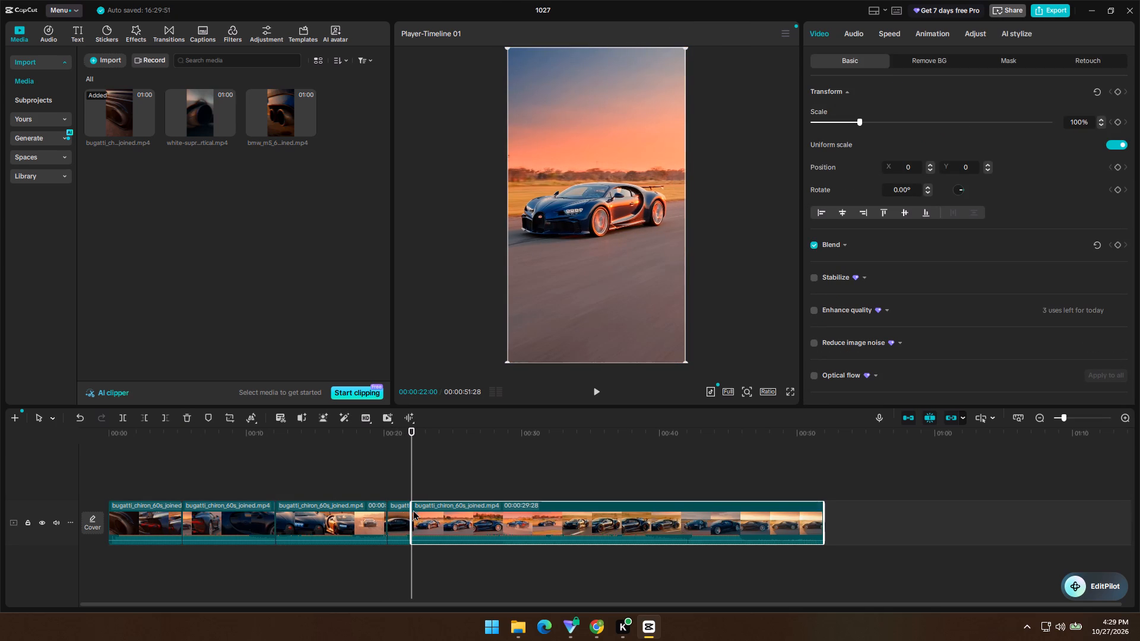
pyautogui.click(399, 512)
pyautogui.press('Delete')
# Play the timeline from about 18 to 30 seconds and split the Bugatti clip at 00:00:29:29.
pyautogui.click(365, 450)
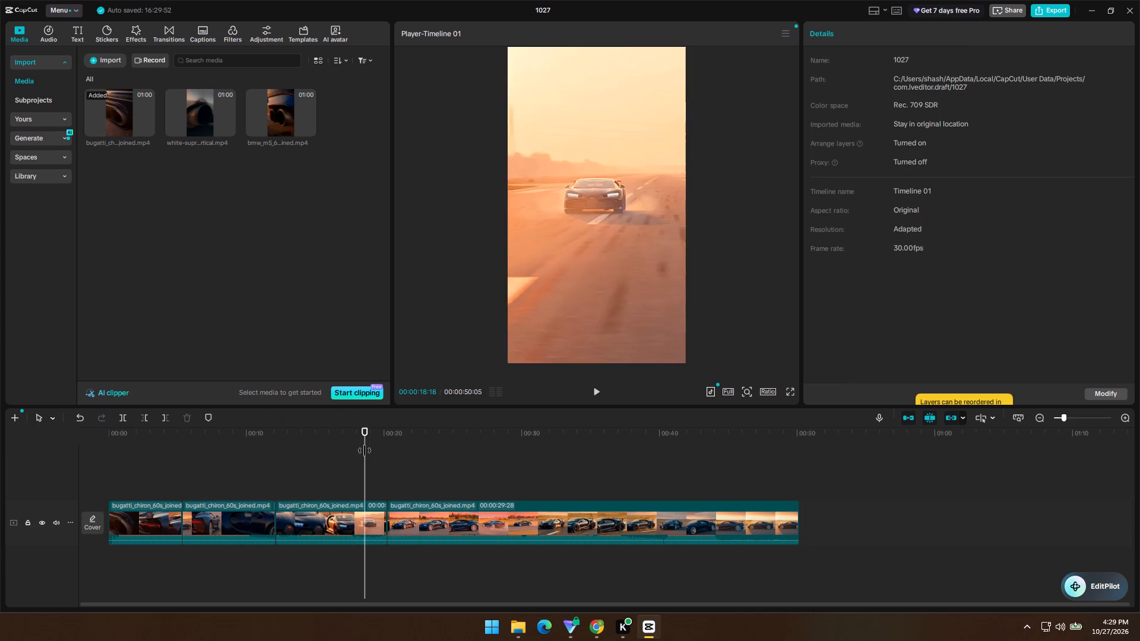
pyautogui.press('space')
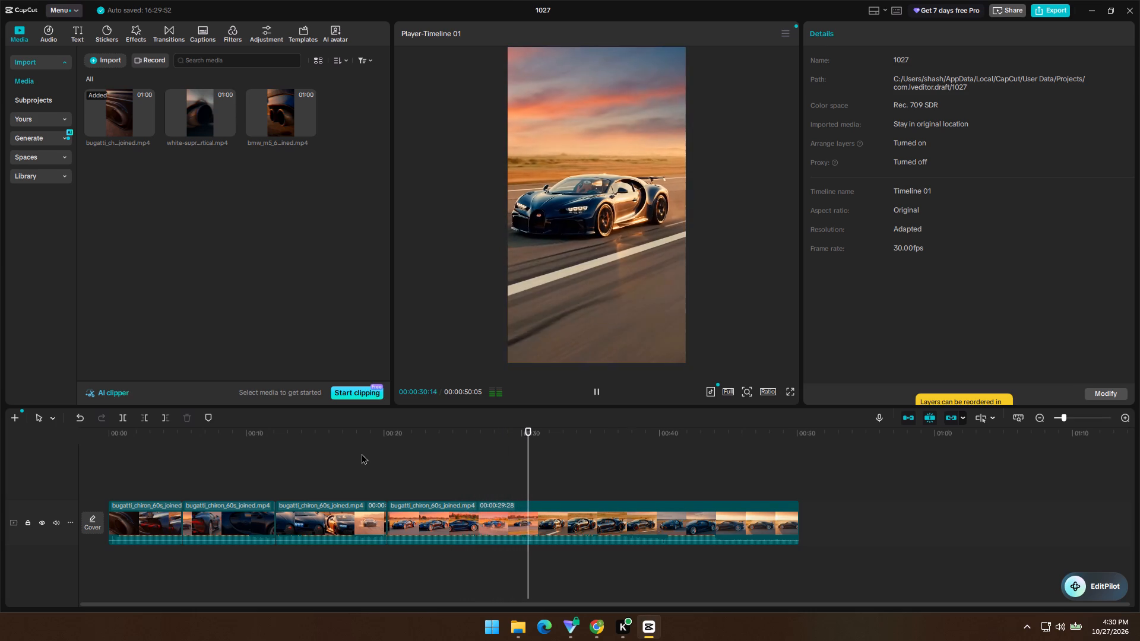
pyautogui.press('space')
pyautogui.moveTo(531, 484); pyautogui.dragTo(524, 488)
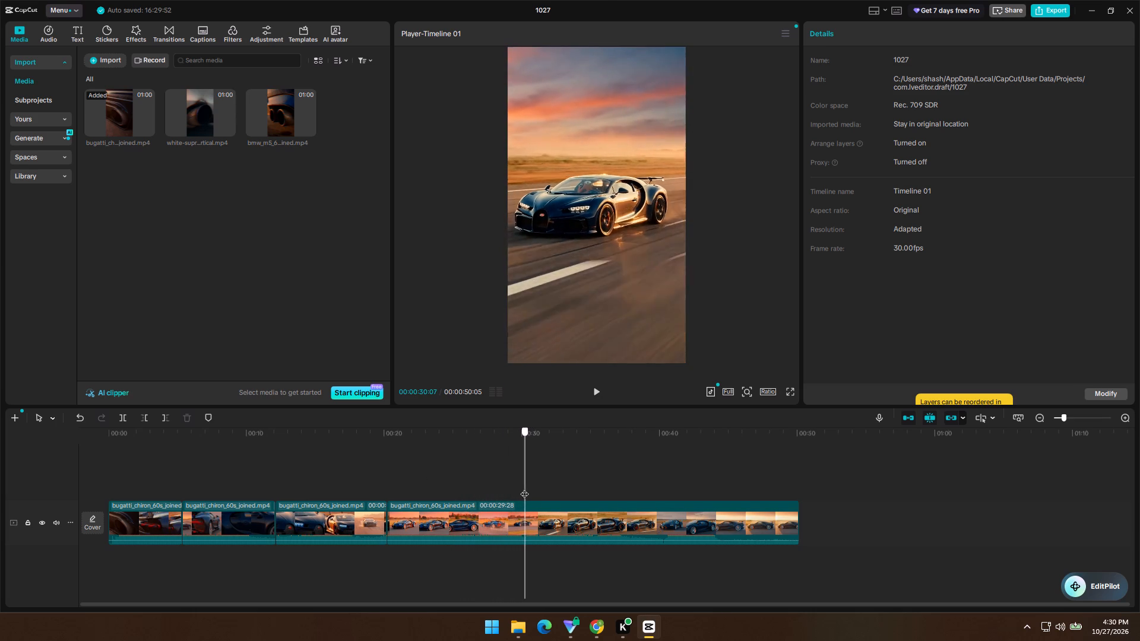
pyautogui.moveTo(524, 488); pyautogui.dragTo(521, 491)
pyautogui.click(517, 542)
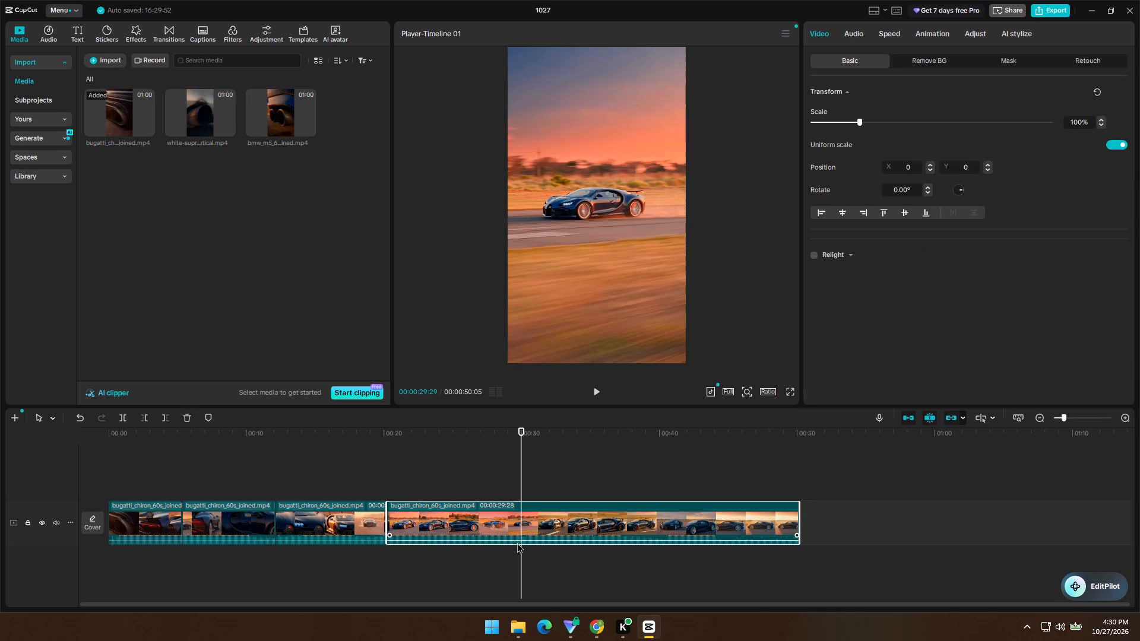
pyautogui.hotkey('ctrl', 'b')
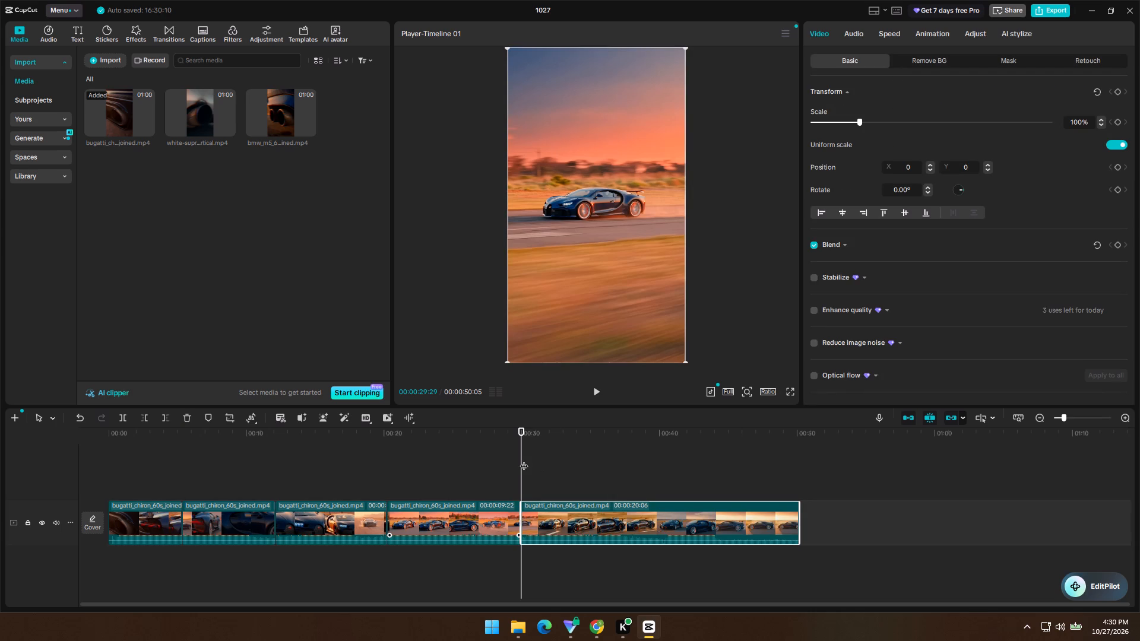
# Review the Bugatti footage from about 29 to 38 seconds and play across the cut at 00:00:29:29.
pyautogui.moveTo(520, 460); pyautogui.dragTo(559, 472)
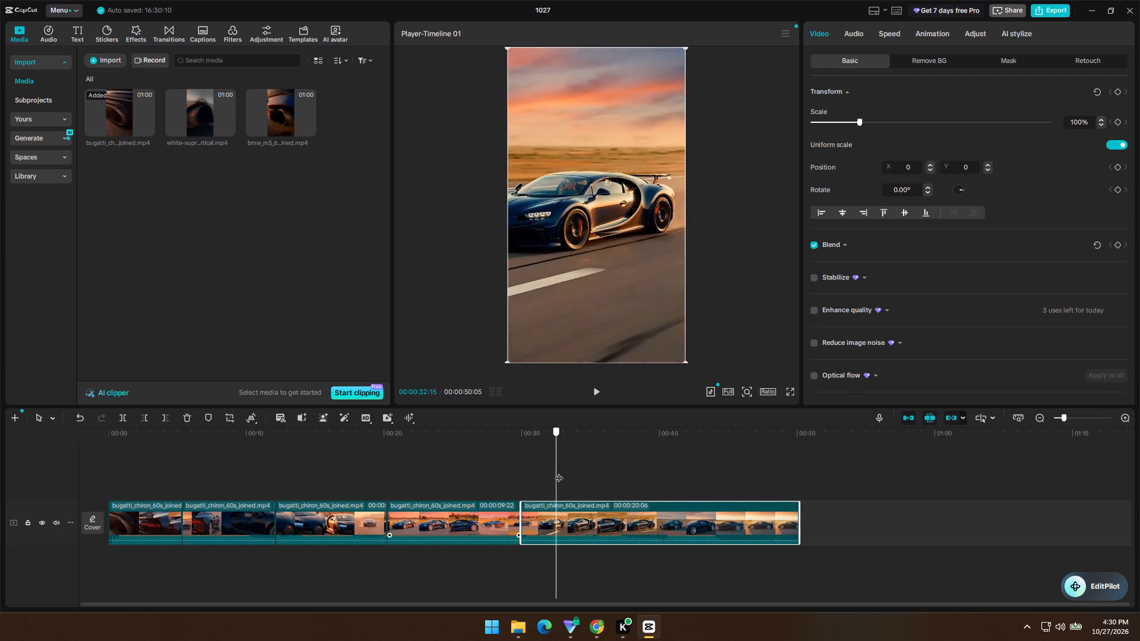
pyautogui.moveTo(559, 472); pyautogui.dragTo(628, 481)
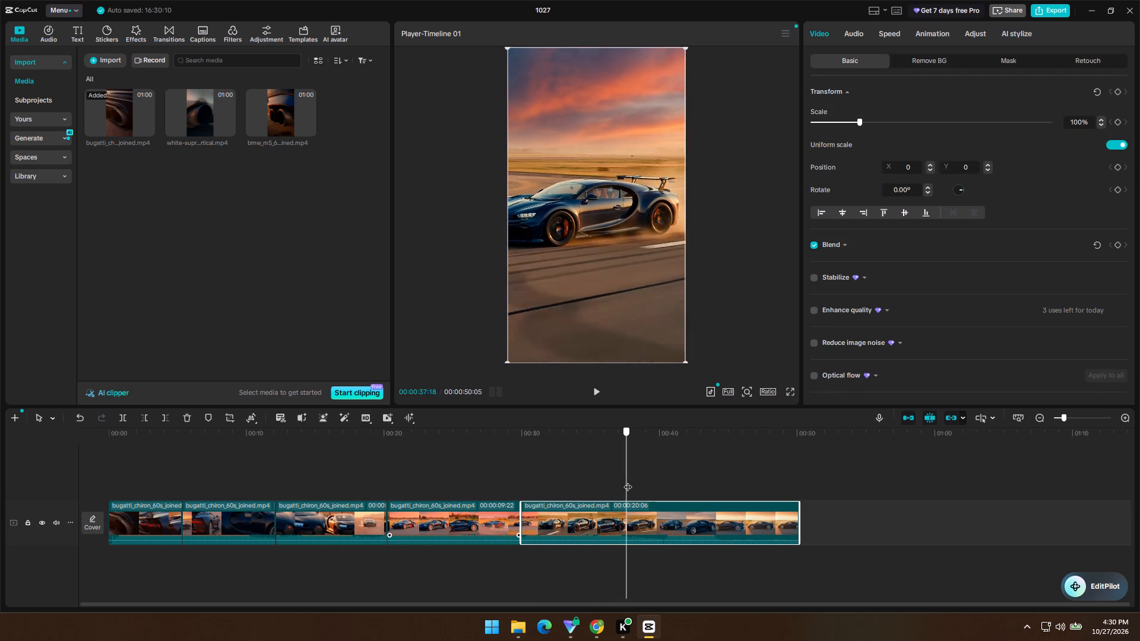
pyautogui.moveTo(628, 481); pyautogui.dragTo(593, 490)
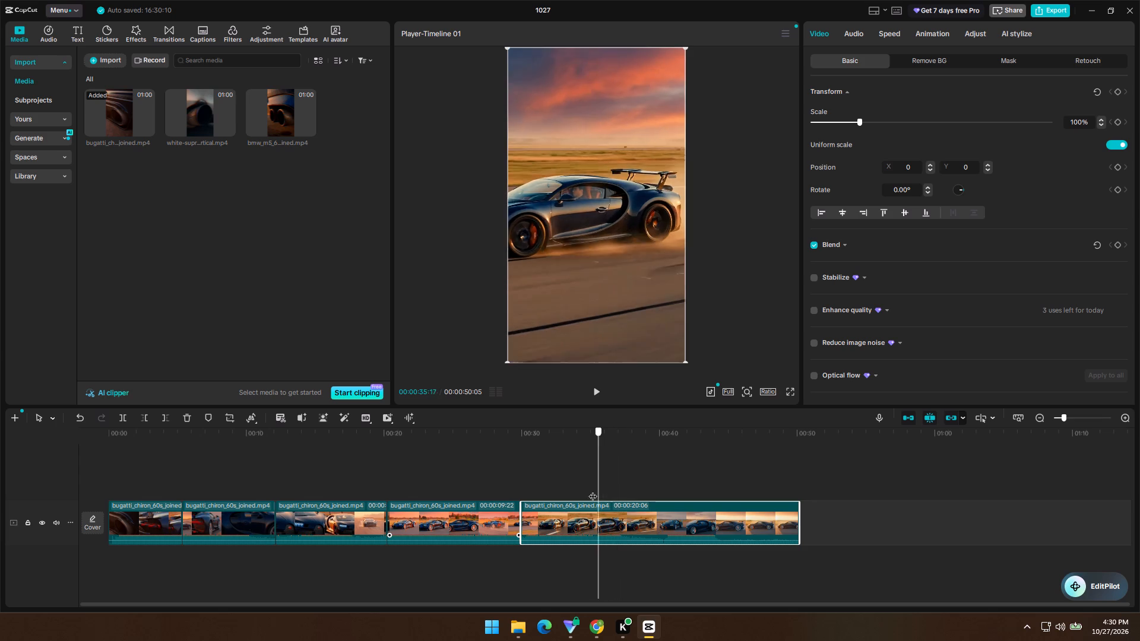
pyautogui.moveTo(593, 490); pyautogui.dragTo(521, 513)
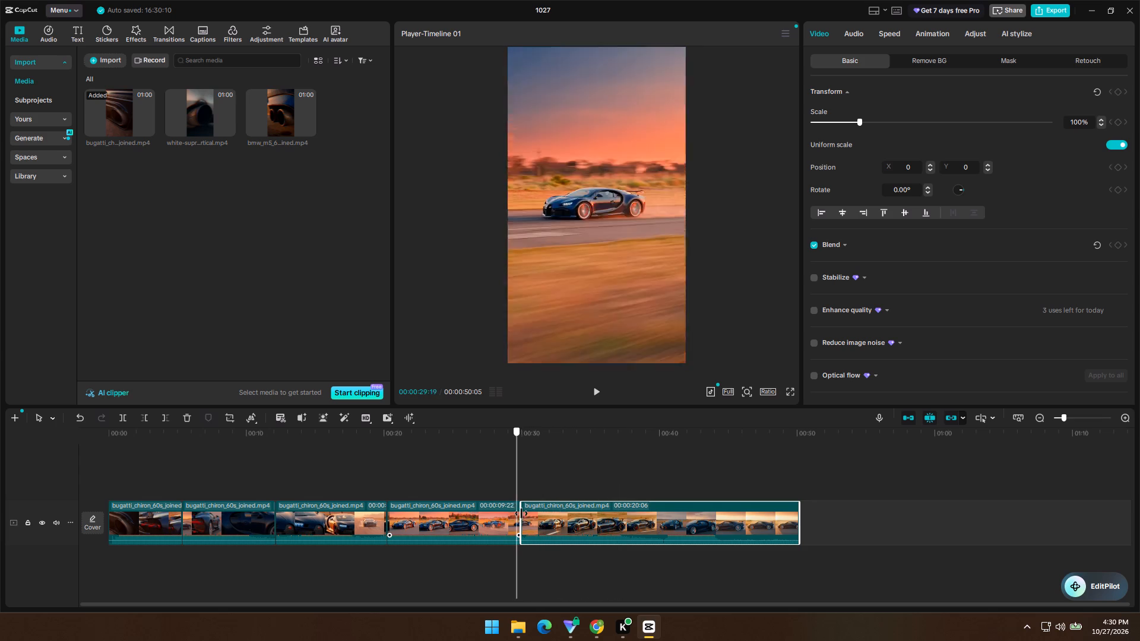
pyautogui.moveTo(521, 513); pyautogui.dragTo(588, 512)
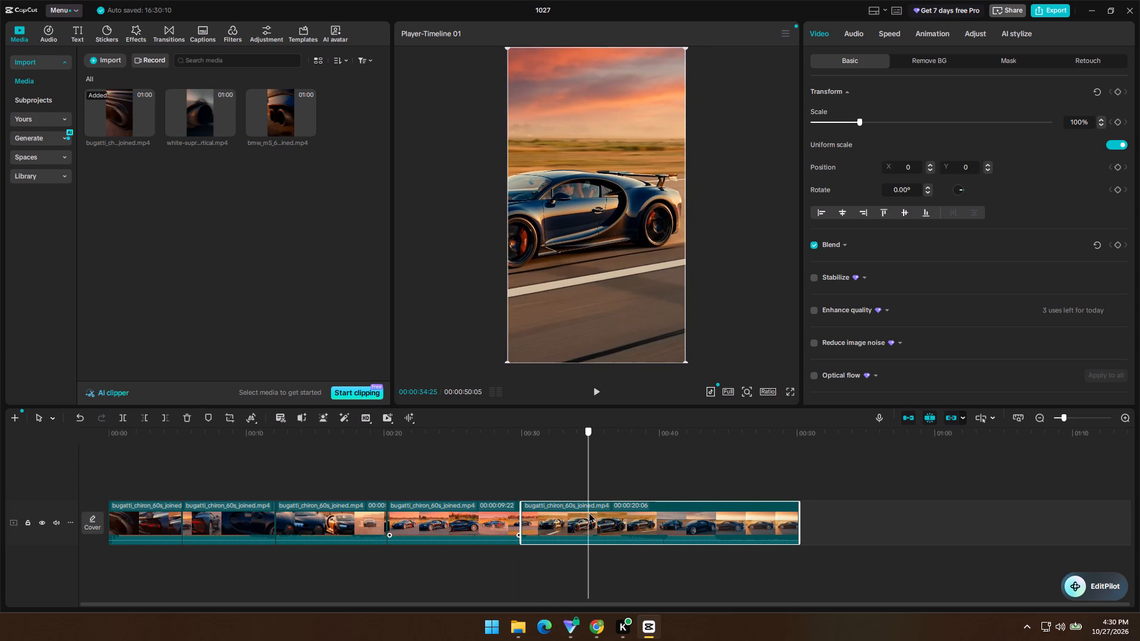
pyautogui.moveTo(588, 512); pyautogui.dragTo(642, 519)
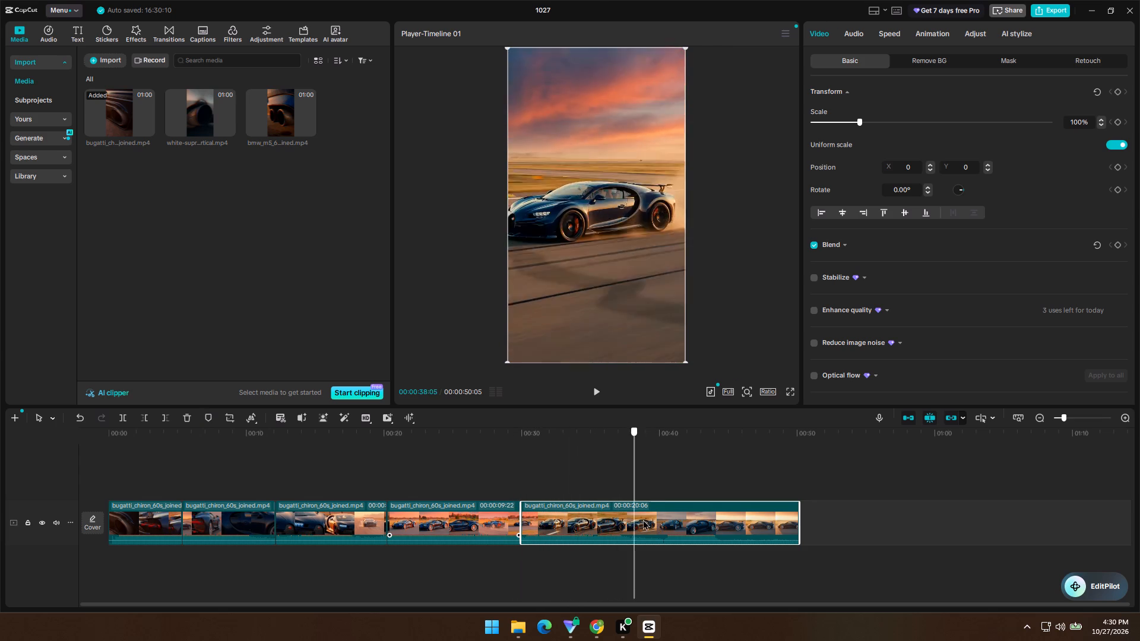
pyautogui.moveTo(642, 519); pyautogui.dragTo(514, 532)
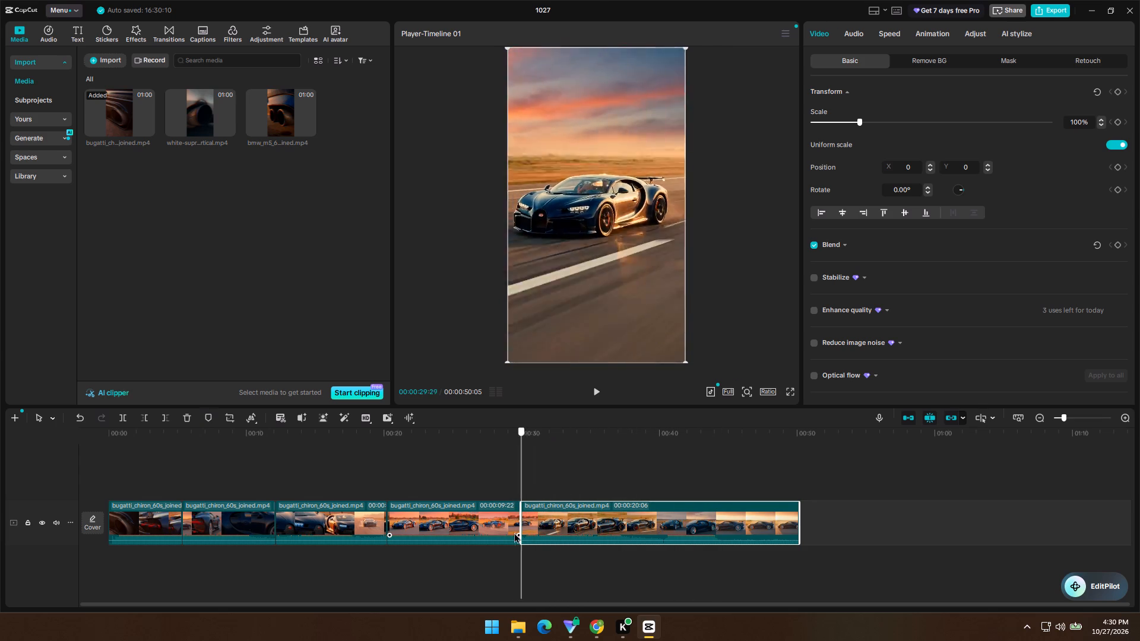
pyautogui.moveTo(514, 532); pyautogui.dragTo(511, 534)
pyautogui.press('space')
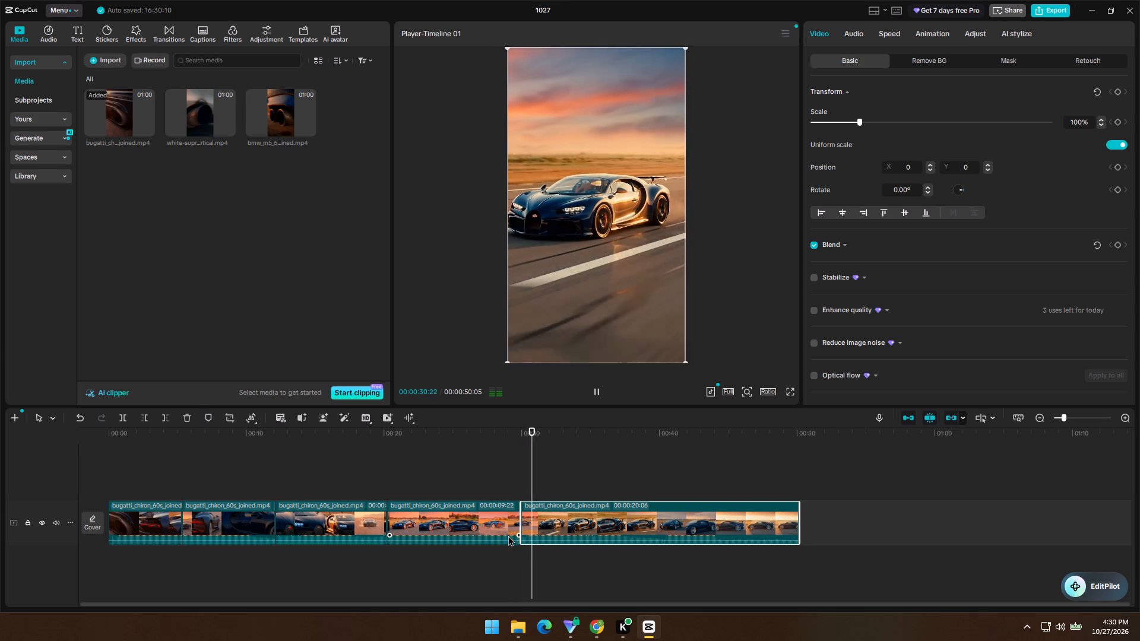
pyautogui.press('space')
pyautogui.click(489, 423)
pyautogui.click(495, 439)
pyautogui.press('space')
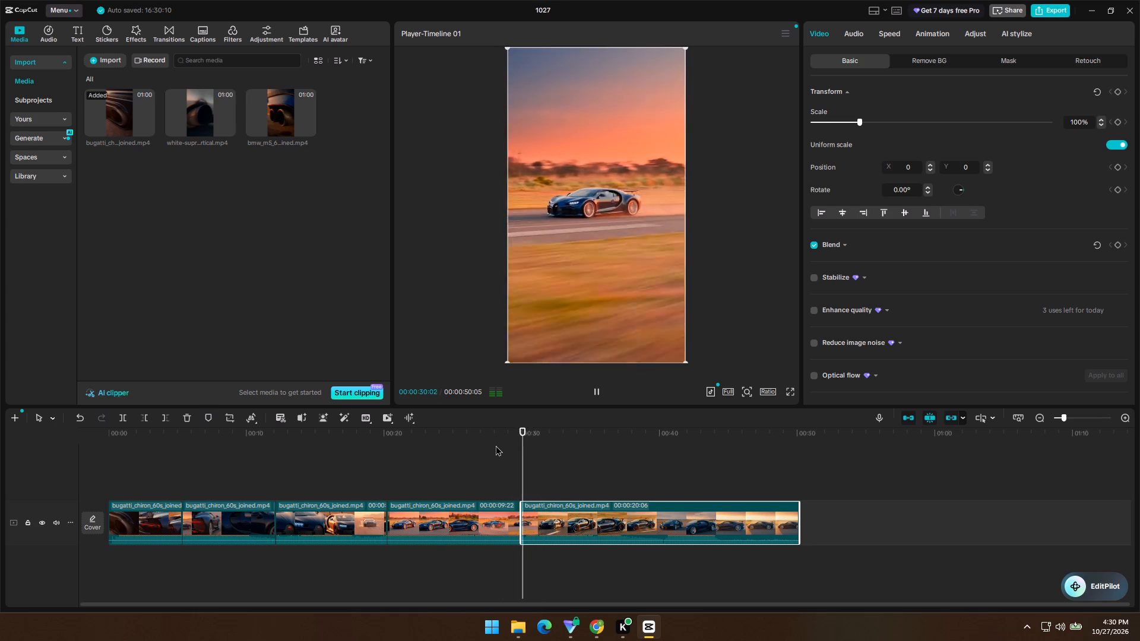
pyautogui.press('space')
pyautogui.press('space')
pyautogui.press('space')
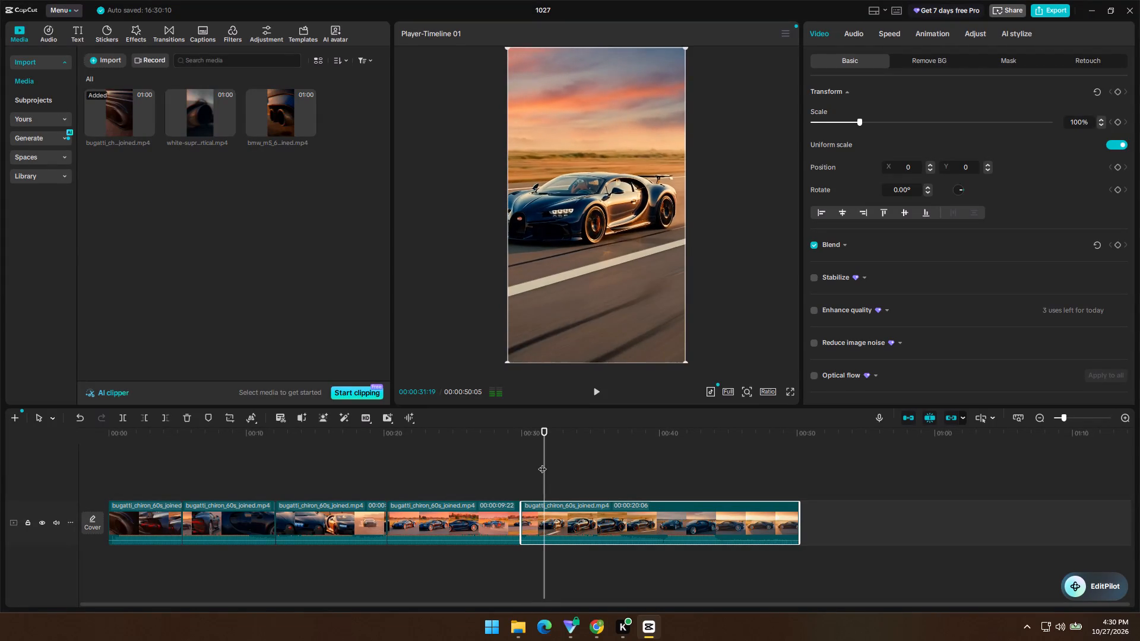
# Split the Bugatti clip at 00:00:34:02 and delete the segment between this cut and the one at 00:00:29:29.
pyautogui.moveTo(546, 462); pyautogui.dragTo(578, 467)
pyautogui.hotkey('ctrl', 'b')
pyautogui.click(560, 515)
pyautogui.press('Delete')
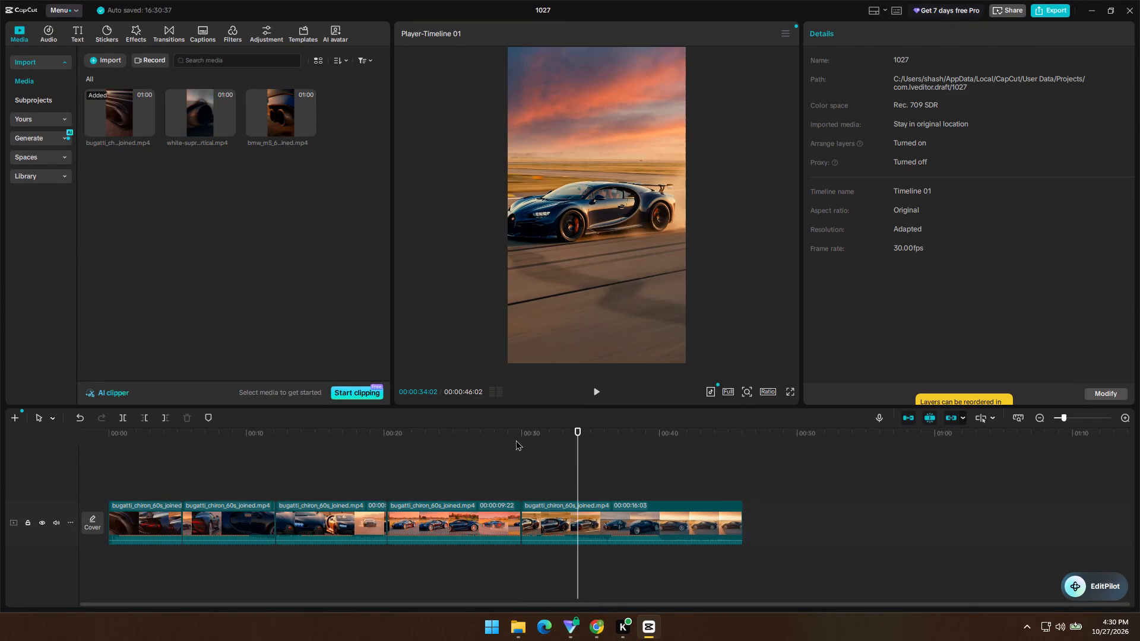
# Play the timeline across the newest join, and split the final Bugatti segment at 00:00:36:02, where the shot changes.
pyautogui.click(499, 425)
pyautogui.click(502, 436)
pyautogui.press('space')
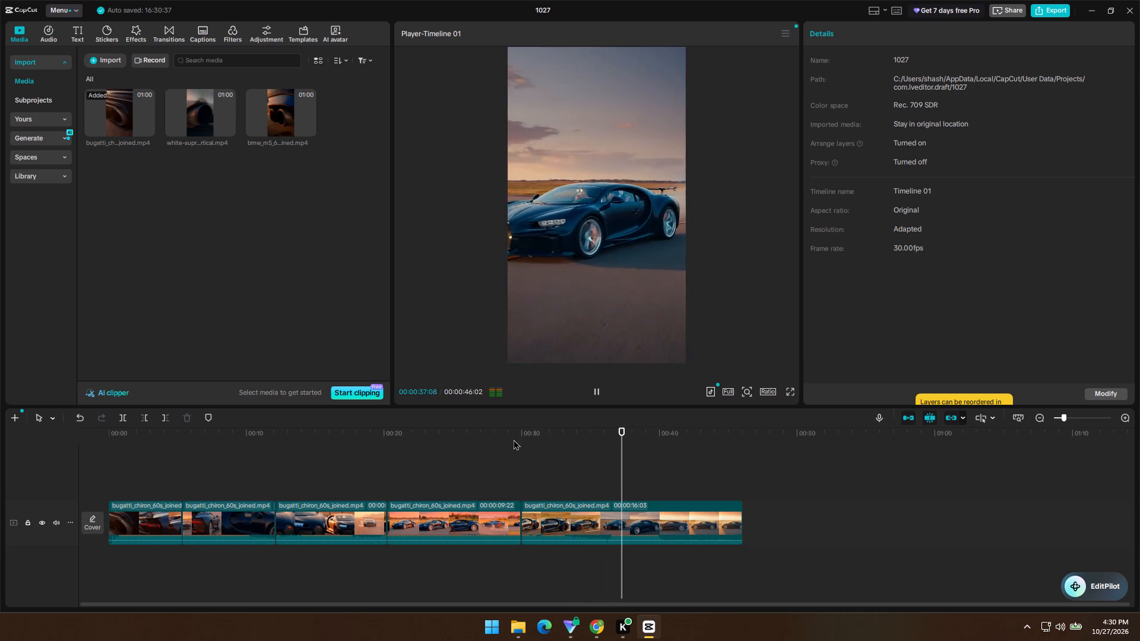
pyautogui.press('space')
pyautogui.moveTo(593, 430); pyautogui.dragTo(603, 440)
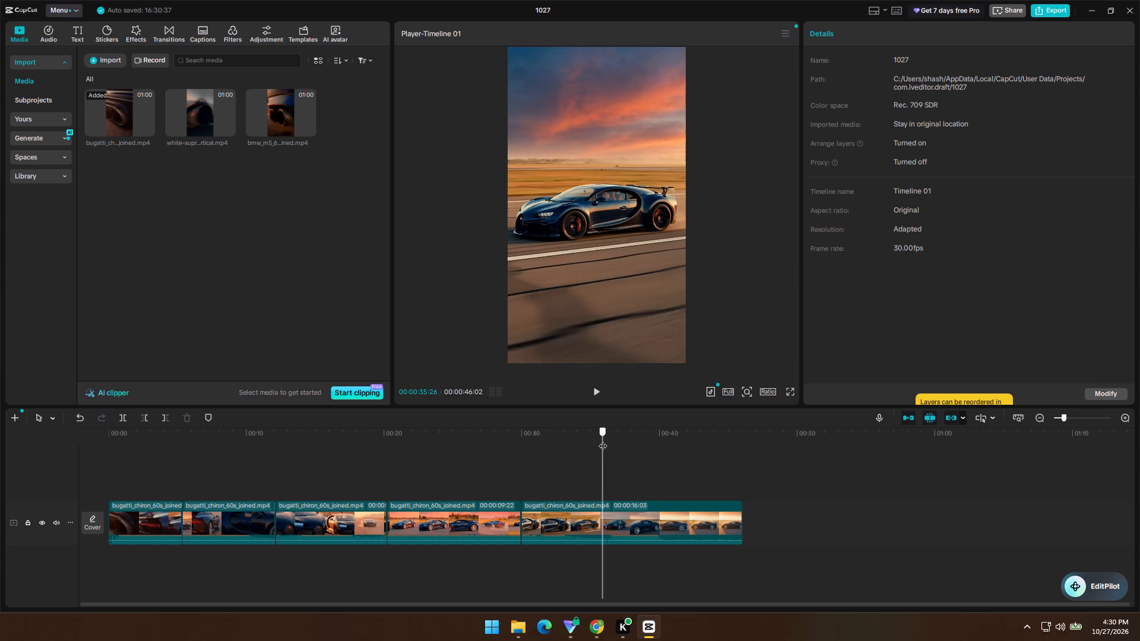
pyautogui.moveTo(603, 440); pyautogui.dragTo(605, 441)
pyautogui.click(584, 528)
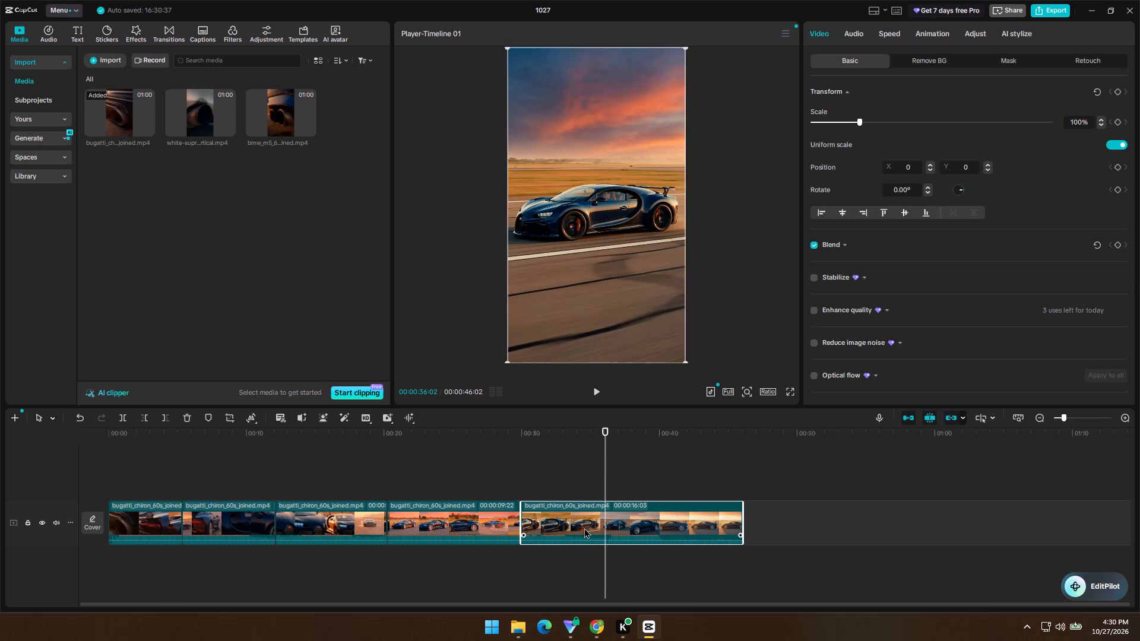
pyautogui.hotkey('ctrl', 'b')
# Review the footage around the 00:00:36:02 cut and trim the start of the last segment to a duration of 00:00:09:14.
pyautogui.press('space')
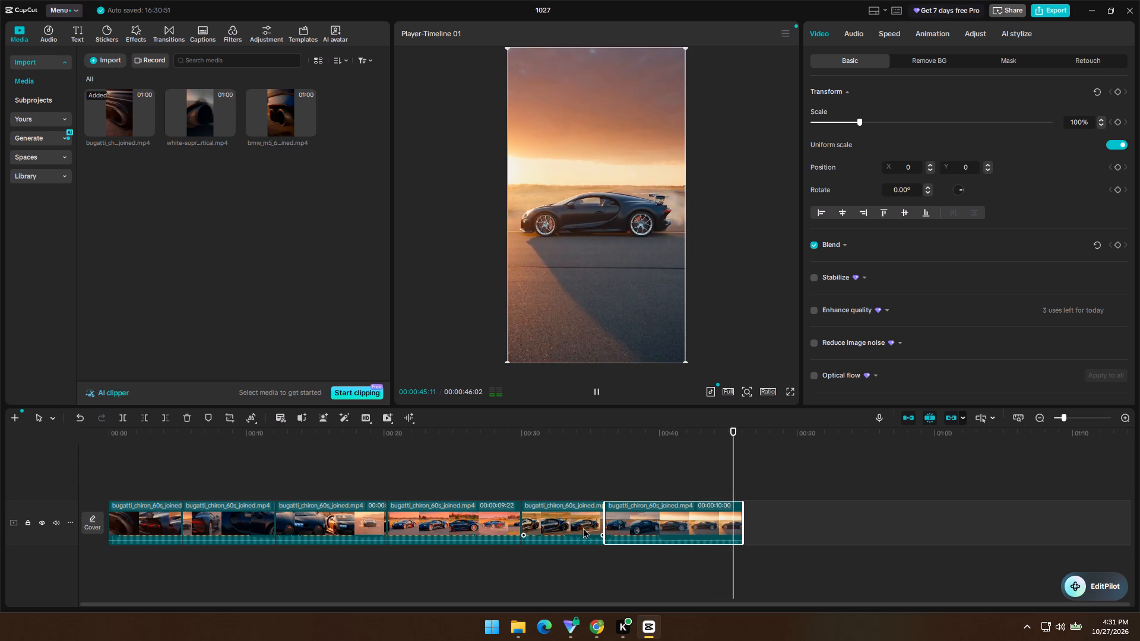
pyautogui.press('space')
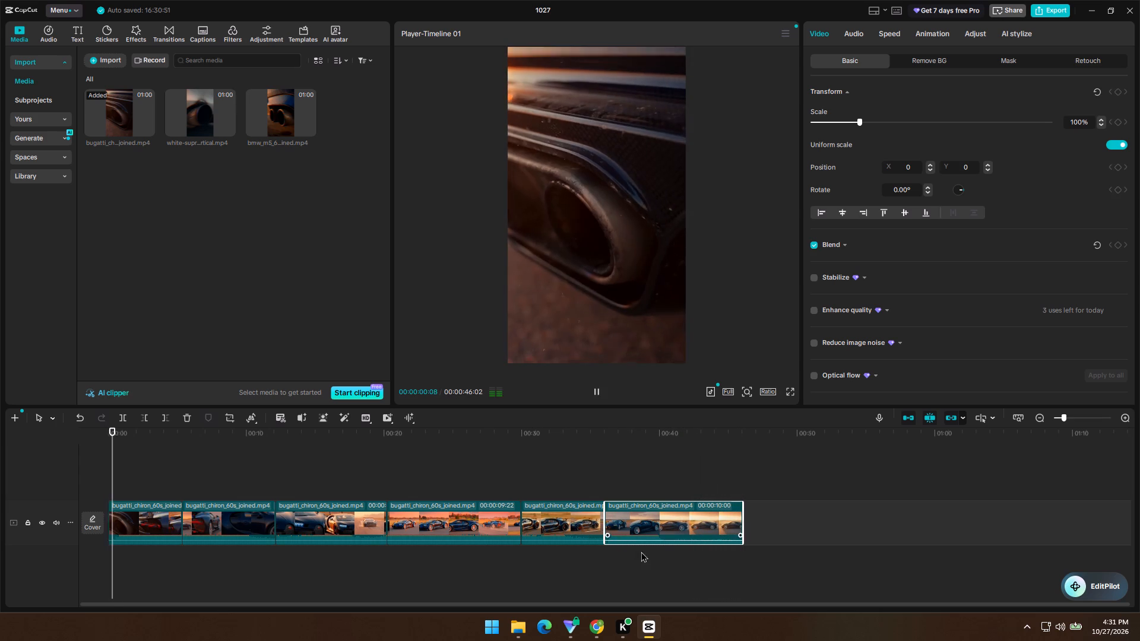
pyautogui.press('space')
pyautogui.moveTo(603, 430); pyautogui.dragTo(644, 450)
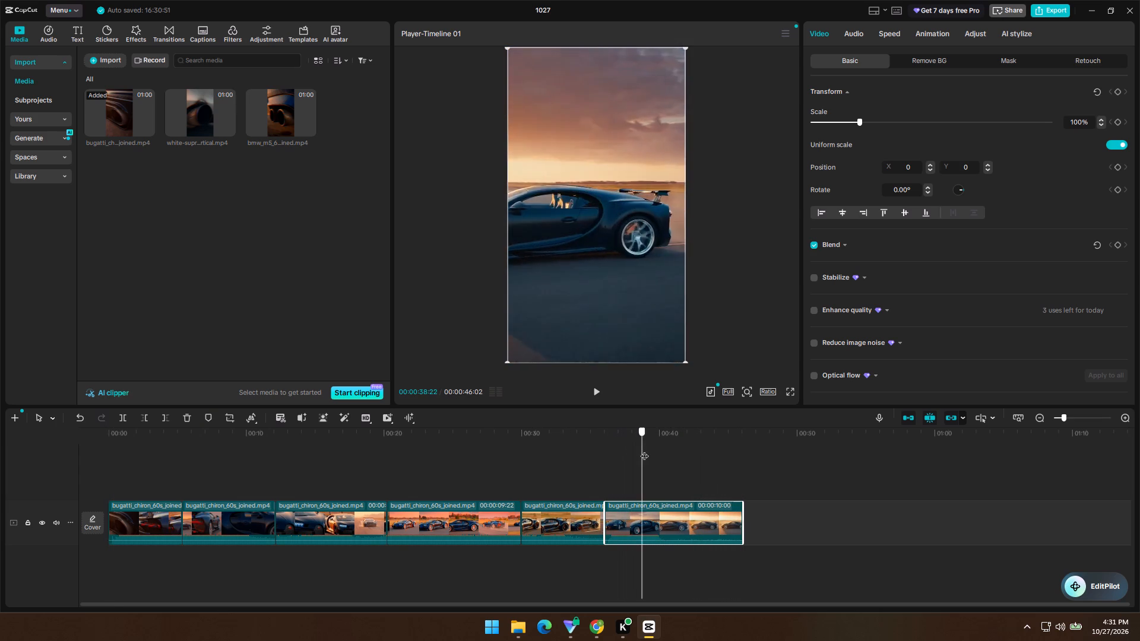
pyautogui.moveTo(644, 450); pyautogui.dragTo(588, 471)
pyautogui.press('space')
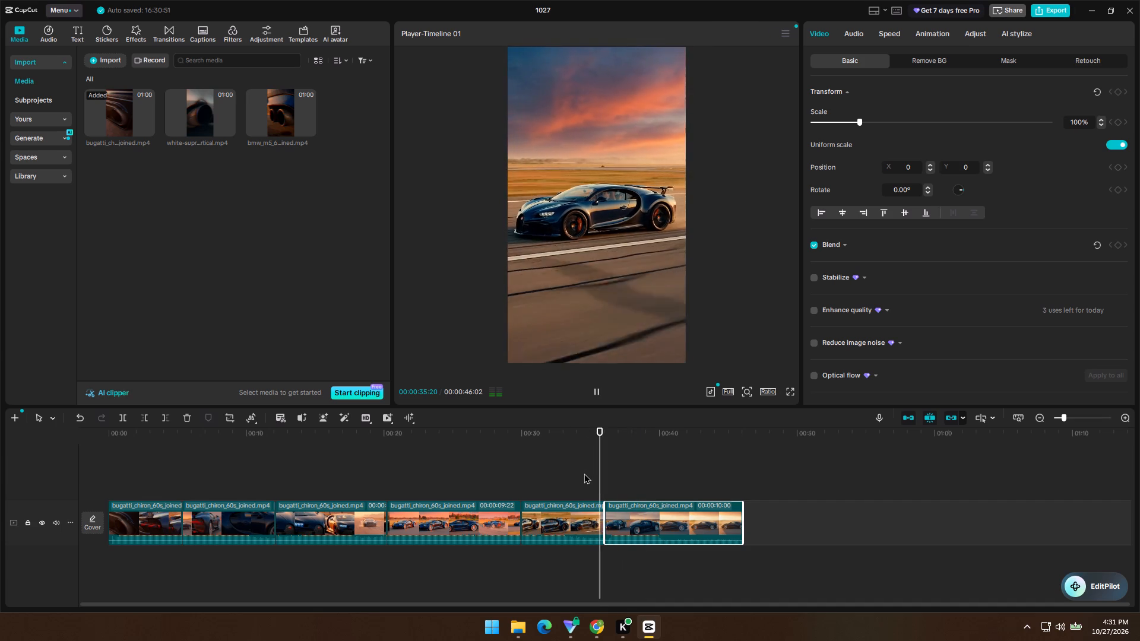
pyautogui.press('space')
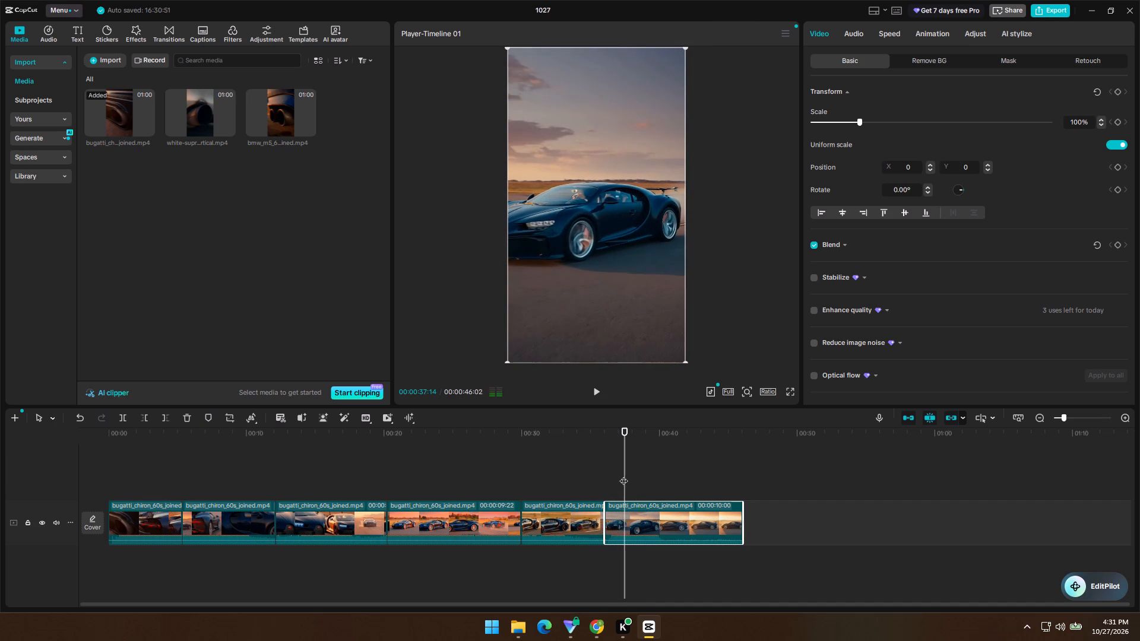
pyautogui.moveTo(624, 473); pyautogui.dragTo(617, 478)
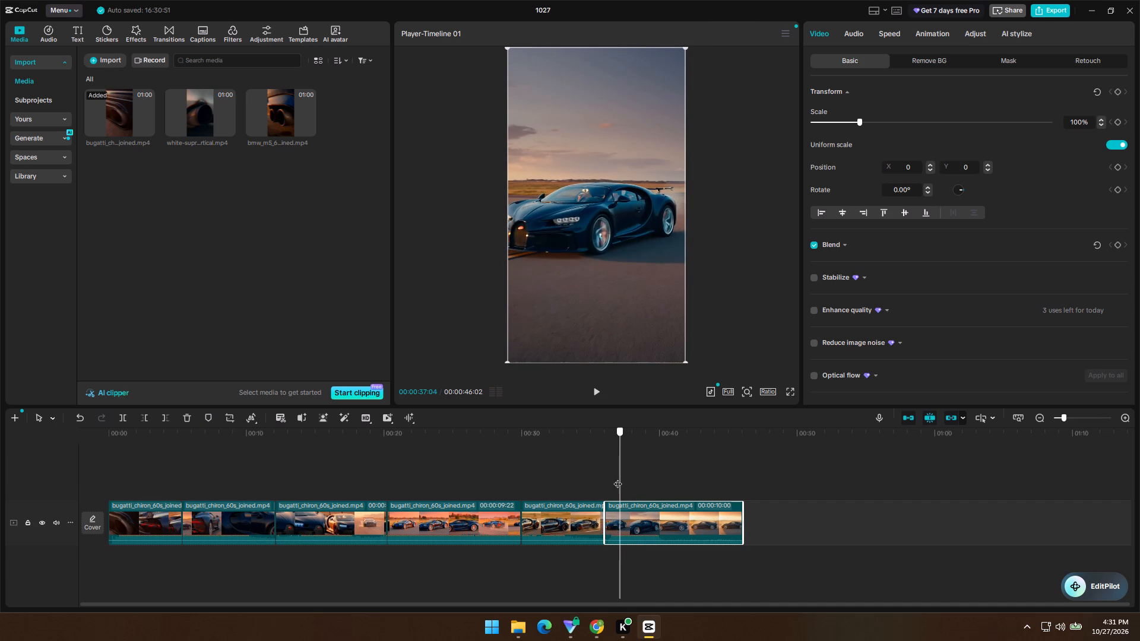
pyautogui.moveTo(617, 478); pyautogui.dragTo(613, 483)
pyautogui.moveTo(604, 522); pyautogui.dragTo(606, 522)
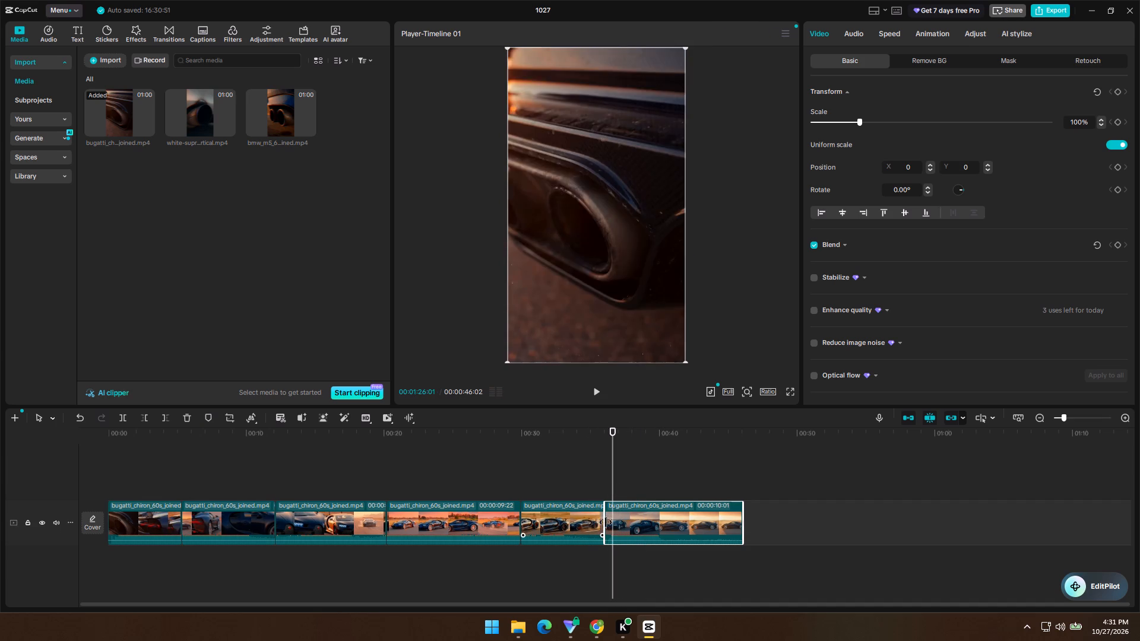
pyautogui.moveTo(606, 522); pyautogui.dragTo(612, 524)
# Play the last segment and trim its end so the timeline finishes at 00:00:43:23.
pyautogui.click(591, 433)
pyautogui.press('space')
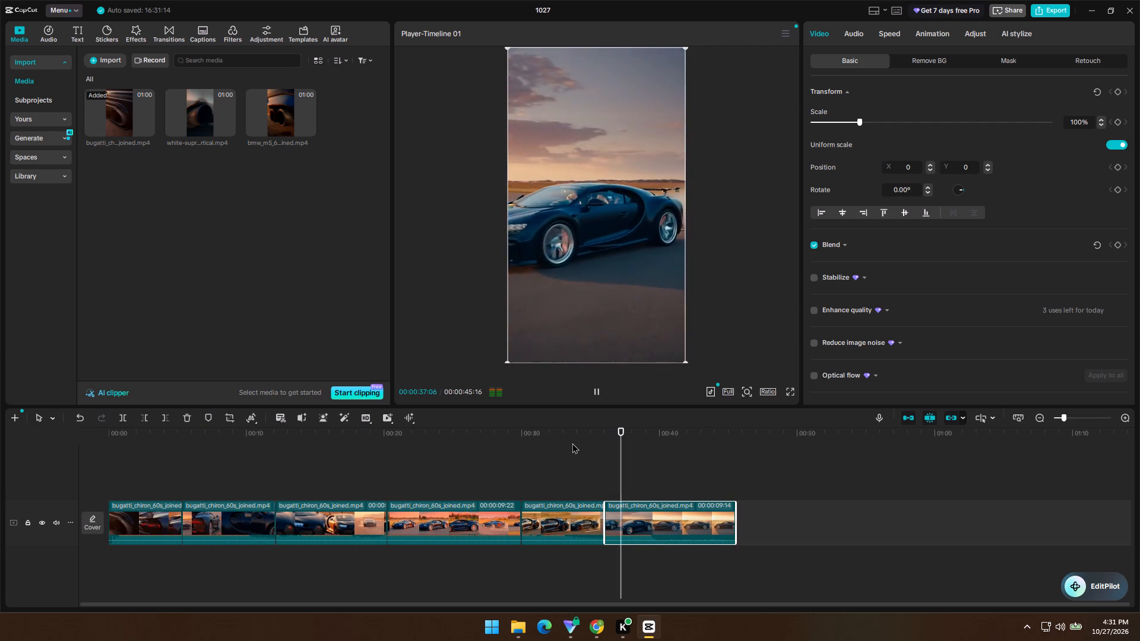
pyautogui.click(573, 446)
pyautogui.press('space')
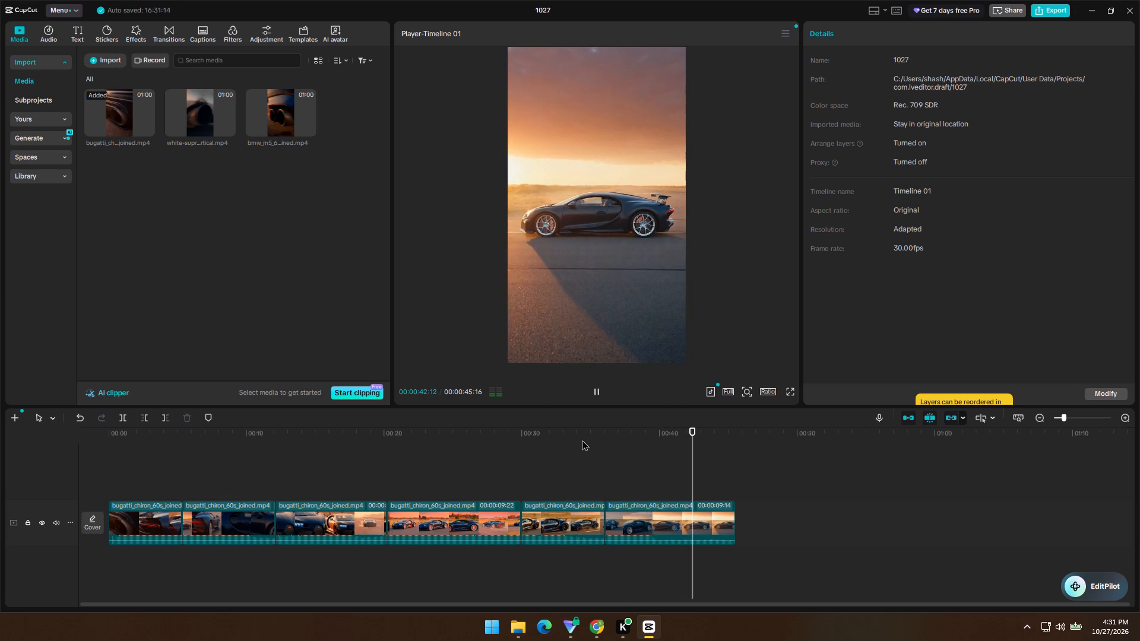
pyautogui.press('space')
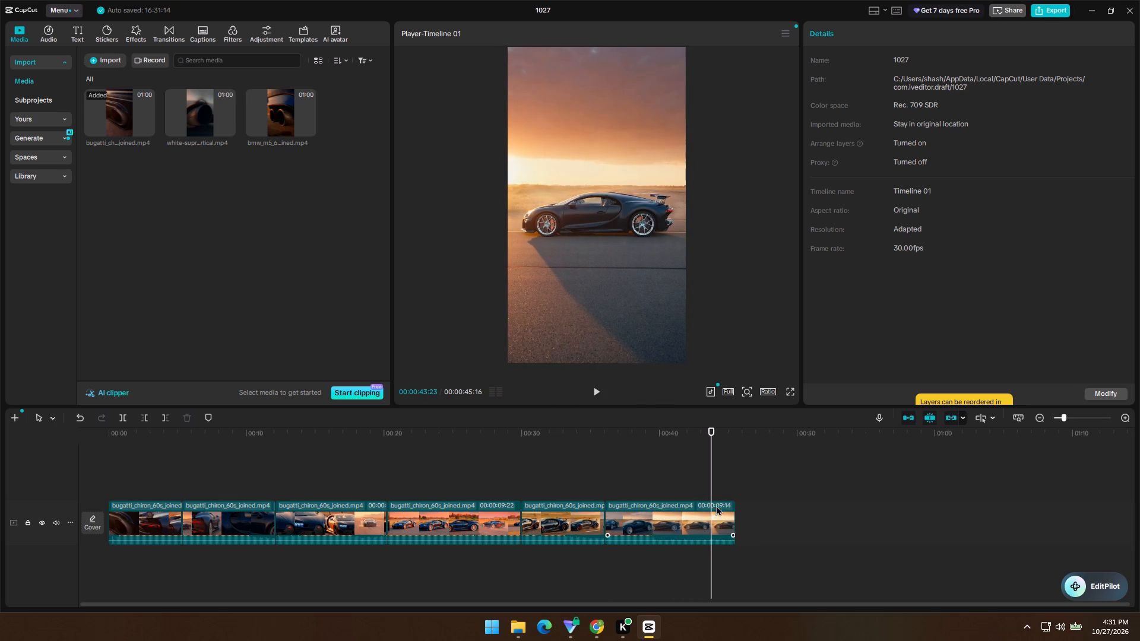
pyautogui.click(705, 523)
pyautogui.moveTo(735, 520); pyautogui.dragTo(717, 525)
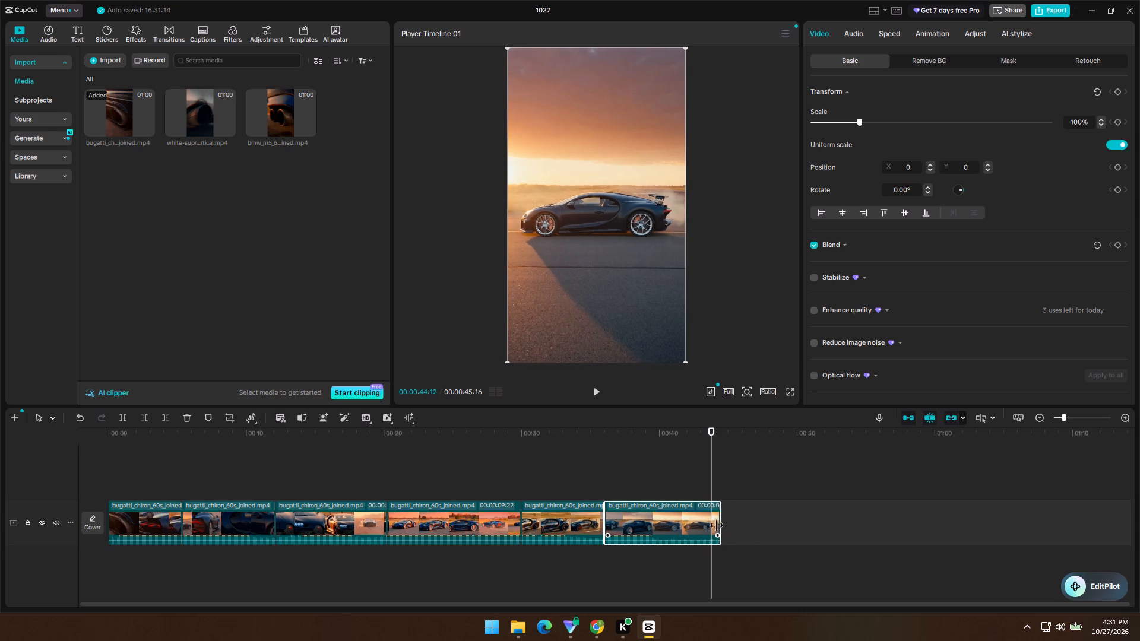
pyautogui.moveTo(717, 525); pyautogui.dragTo(710, 529)
# Play the edited timeline from the beginning to about 11 seconds to check the cuts.
pyautogui.moveTo(264, 435); pyautogui.dragTo(82, 444)
pyautogui.press('space')
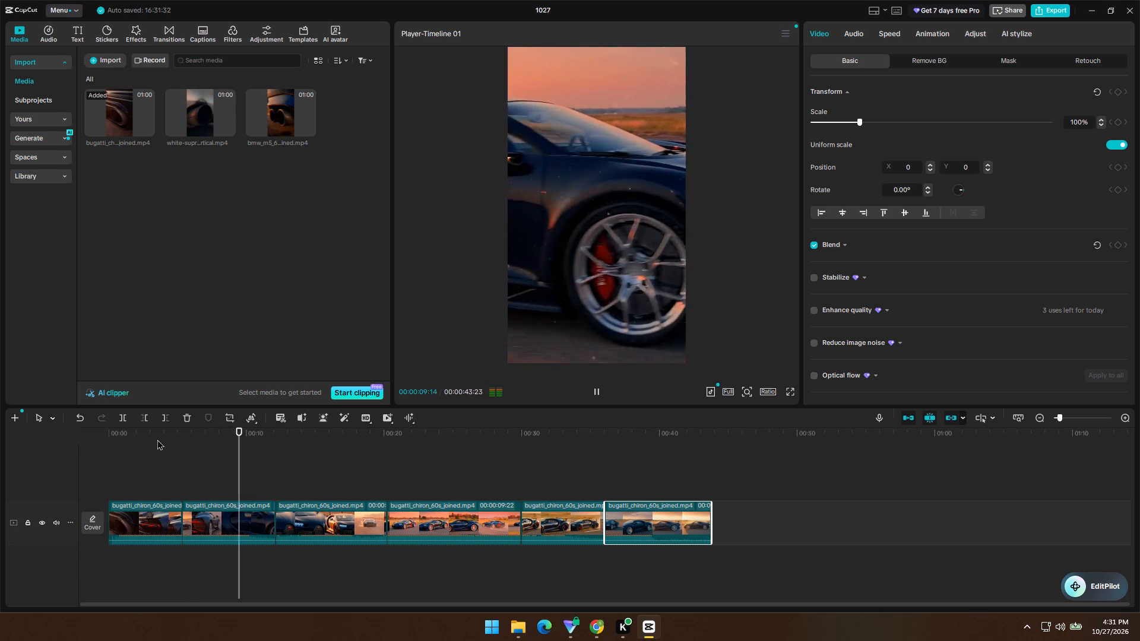
pyautogui.press('space')
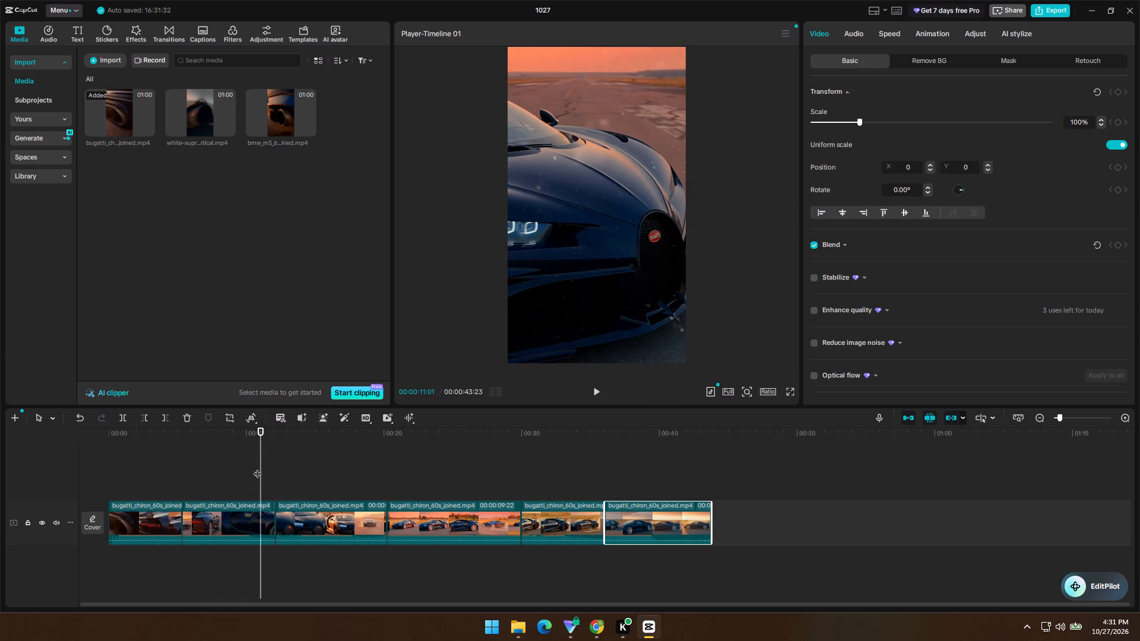
pyautogui.click(256, 467)
# Add a default text at the start of the timeline and change its wording to "My Friend Drive Buggati".
pyautogui.moveTo(258, 466); pyautogui.dragTo(42, 485)
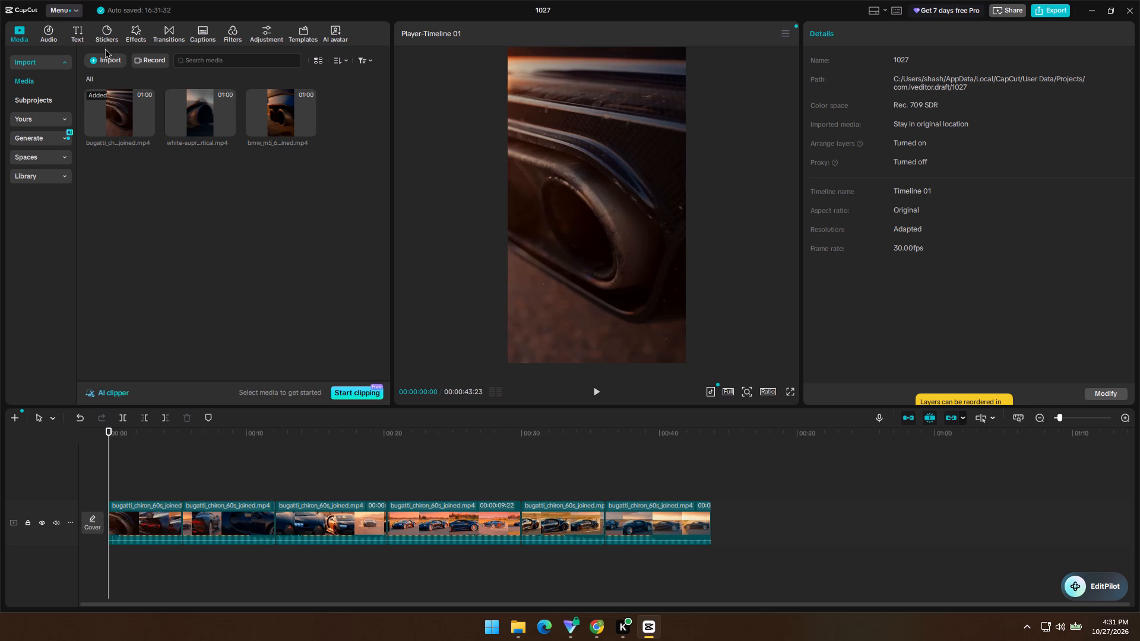
pyautogui.click(80, 31)
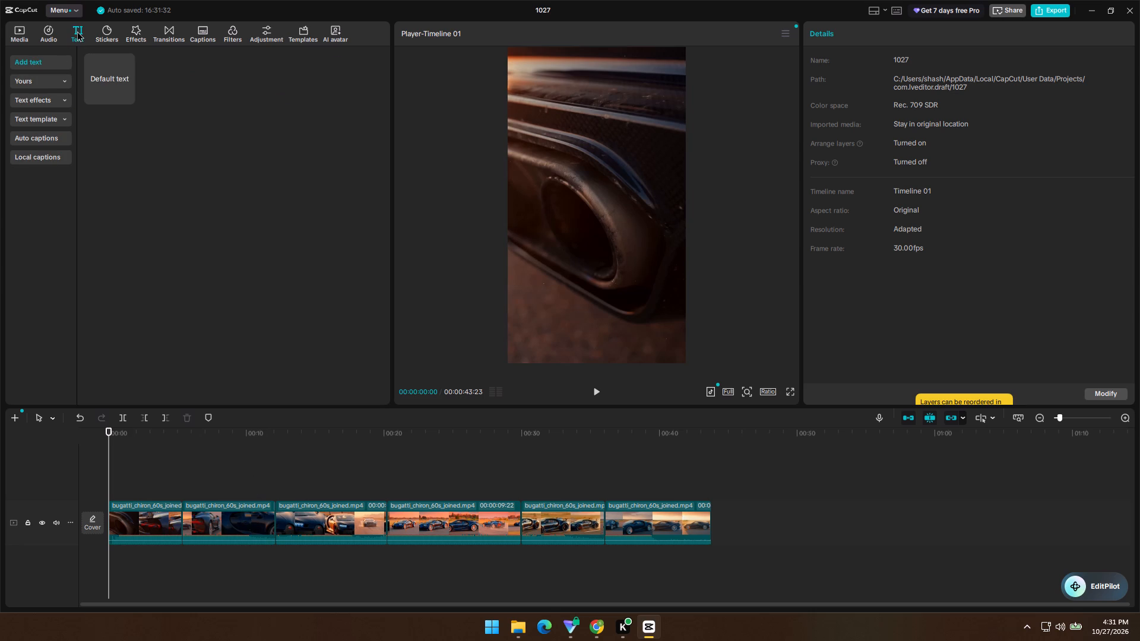
pyautogui.click(126, 96)
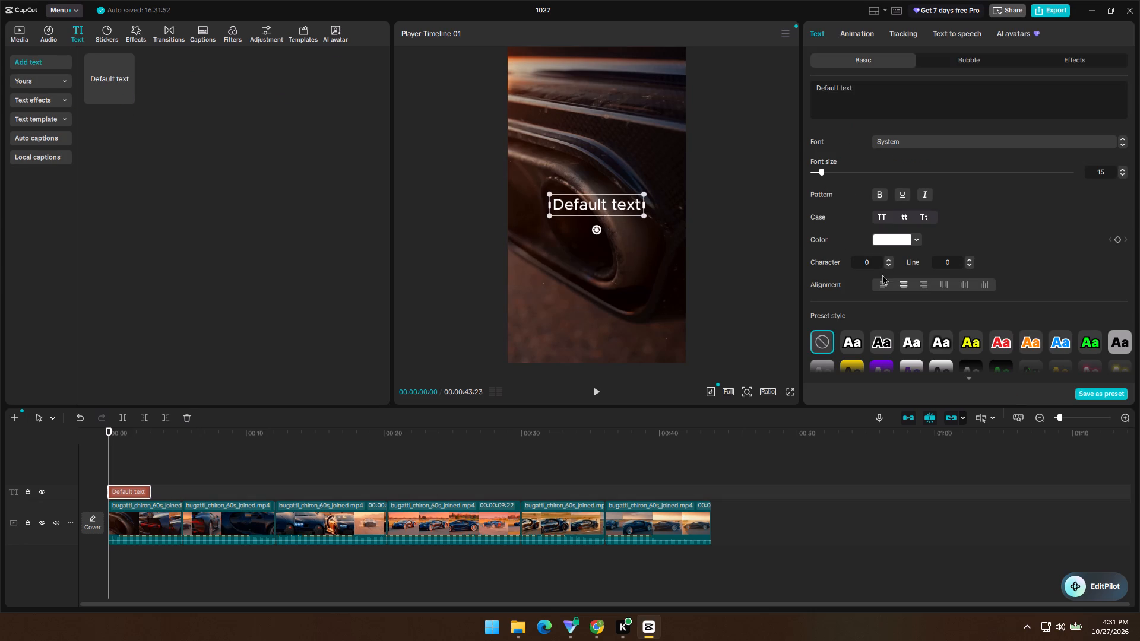
pyautogui.click(824, 92)
pyautogui.hotkey('ctrl', 'a')
pyautogui.write('My Friend')
pyautogui.press('space')
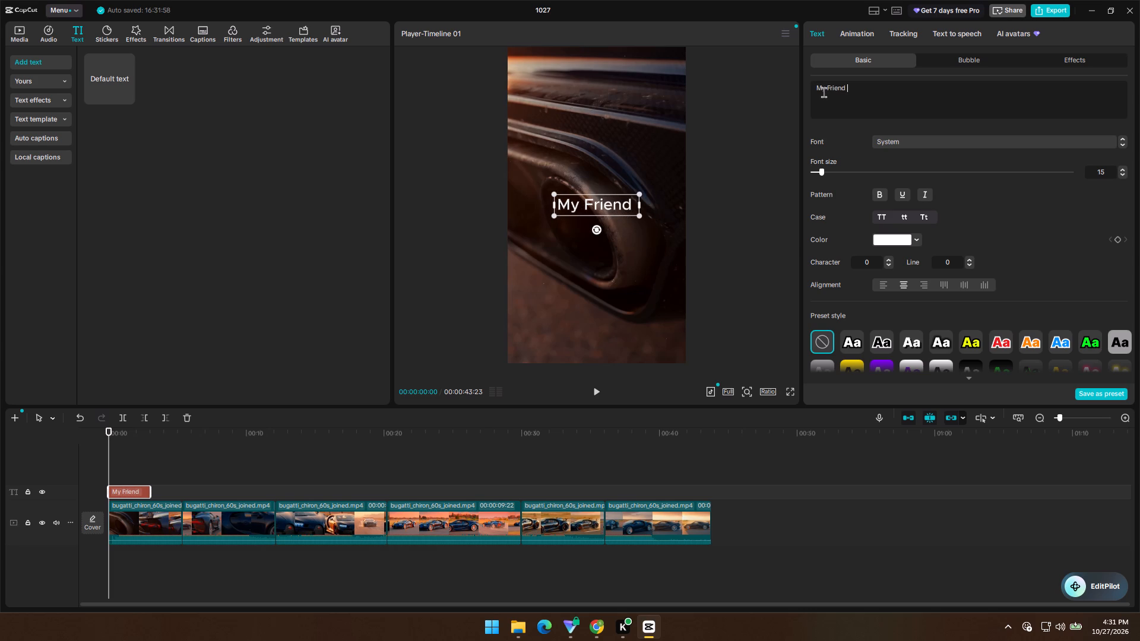
pyautogui.write('Drive Buggati')
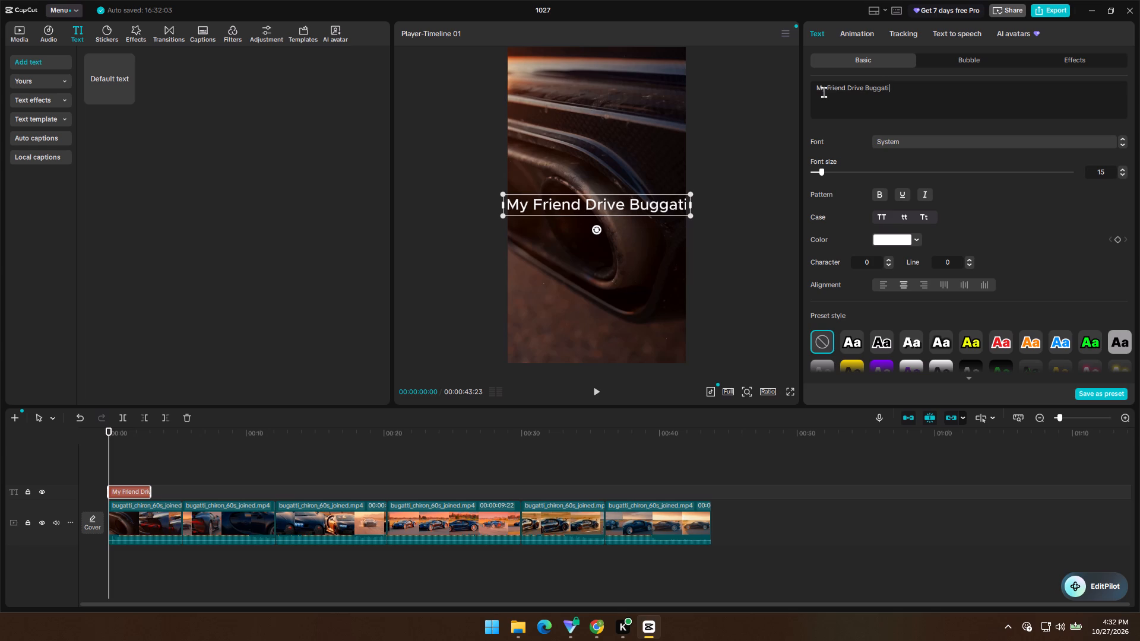
# Move the "My Friend Drive Buggati" text to the top centre of the video frame.
pyautogui.moveTo(595, 206); pyautogui.dragTo(596, 128)
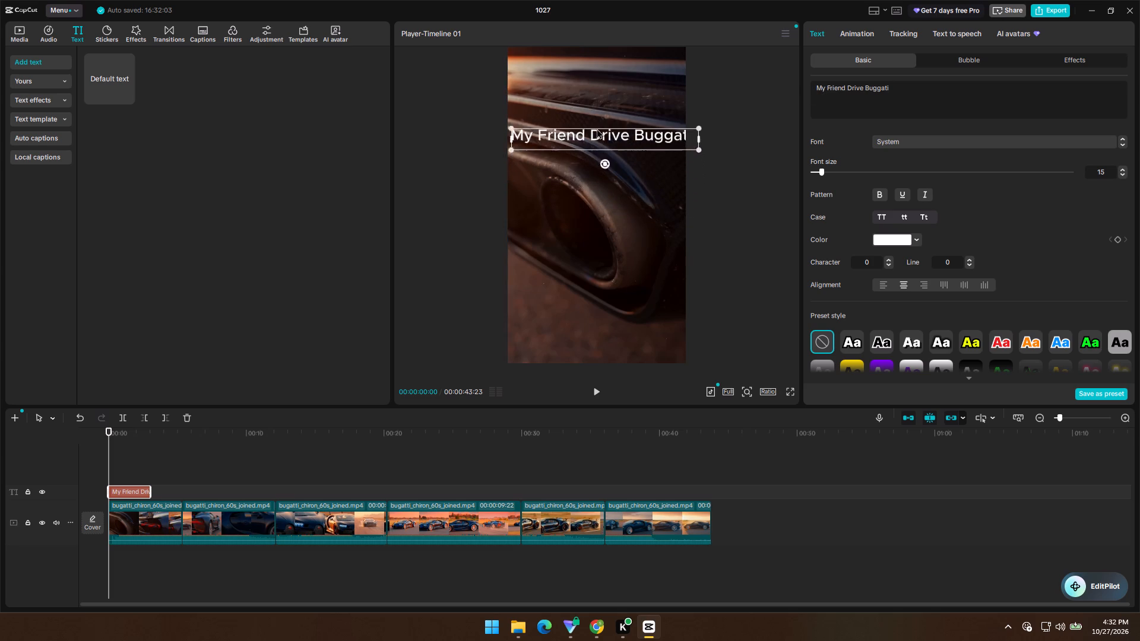
pyautogui.moveTo(596, 128); pyautogui.dragTo(593, 56)
# Scale the title text down to about 65% so it fits within the width of the video frame.
pyautogui.moveTo(691, 67); pyautogui.dragTo(667, 59)
pyautogui.moveTo(688, 68); pyautogui.dragTo(677, 62)
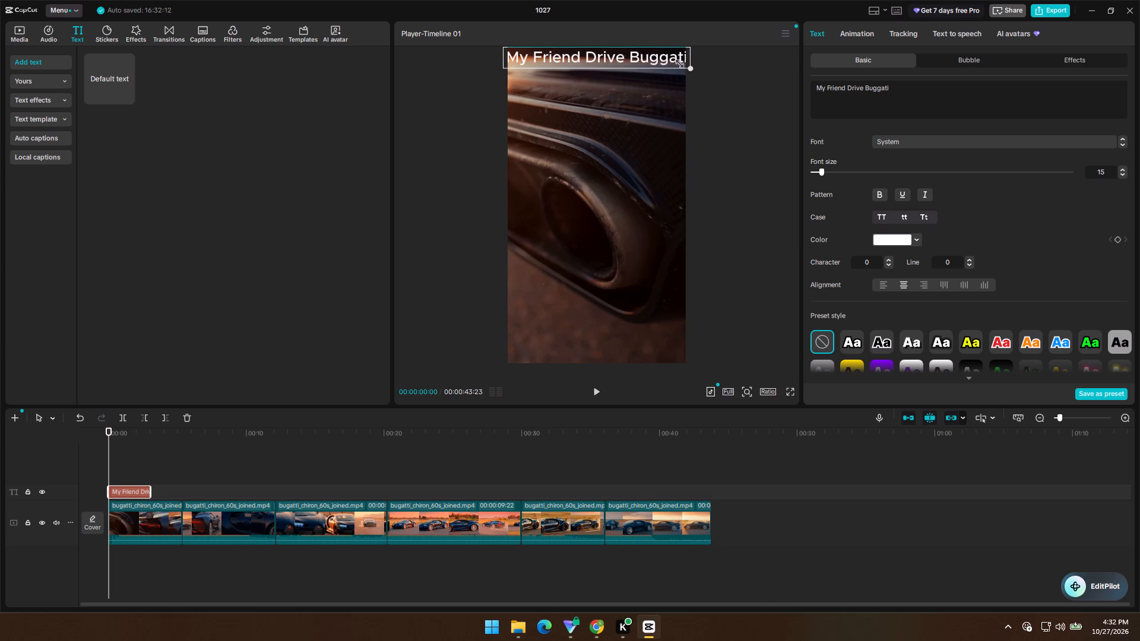
pyautogui.moveTo(677, 62); pyautogui.dragTo(661, 56)
pyautogui.moveTo(687, 67); pyautogui.dragTo(669, 58)
pyautogui.moveTo(669, 58); pyautogui.dragTo(638, 49)
pyautogui.moveTo(628, 55); pyautogui.dragTo(628, 56)
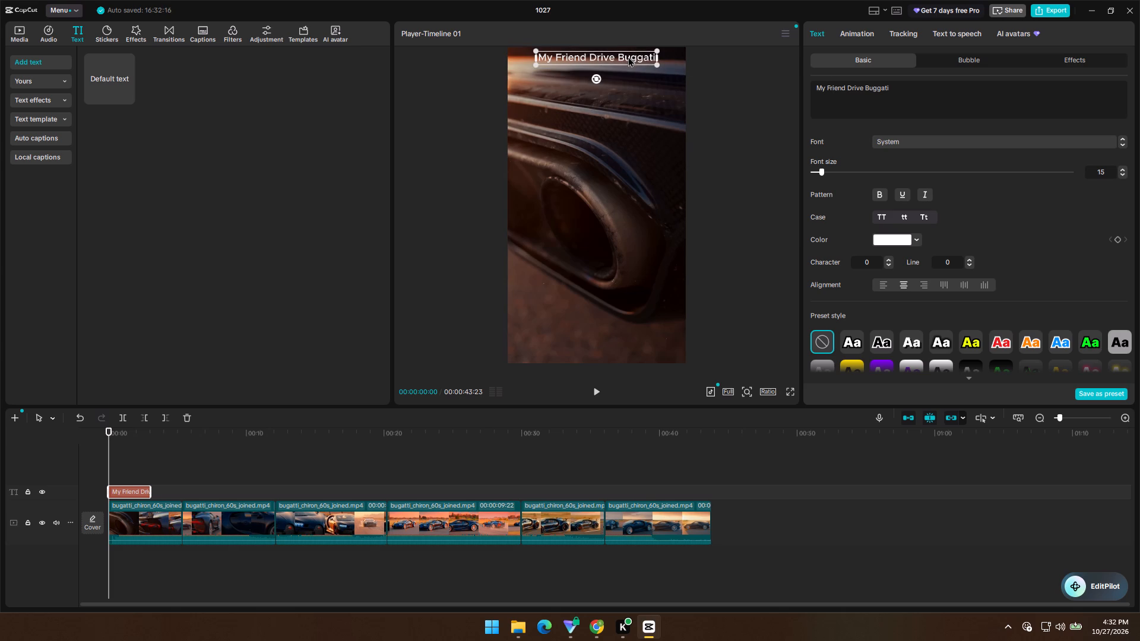
# Move the title text slightly down from the frame's top edge, keeping it horizontally centred, to about Y 1713.
pyautogui.moveTo(628, 56); pyautogui.dragTo(628, 68)
pyautogui.moveTo(617, 59); pyautogui.dragTo(612, 68)
pyautogui.hotkey('ctrl', 'z')
pyautogui.click(607, 51)
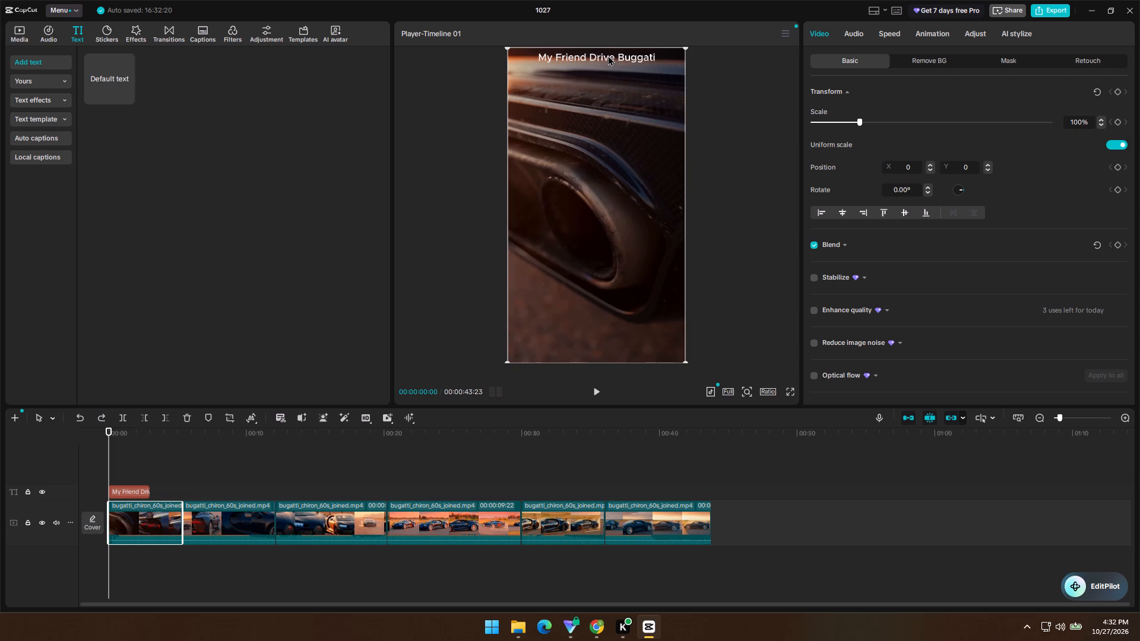
pyautogui.moveTo(607, 56); pyautogui.dragTo(607, 71)
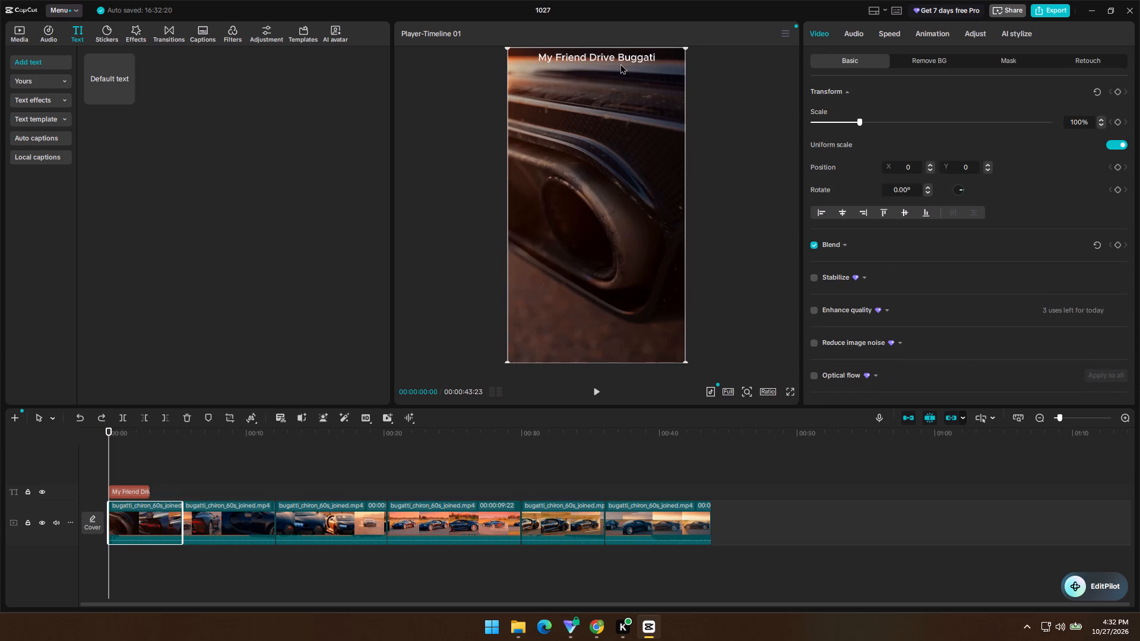
pyautogui.click(618, 59)
pyautogui.moveTo(608, 55); pyautogui.dragTo(608, 61)
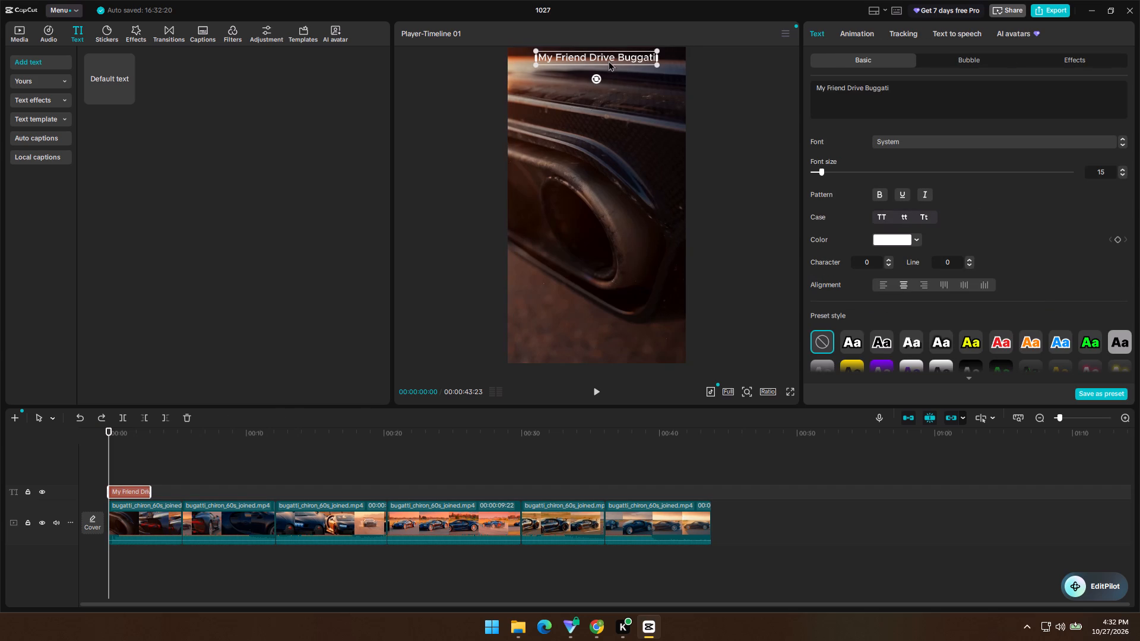
pyautogui.moveTo(608, 61); pyautogui.dragTo(607, 61)
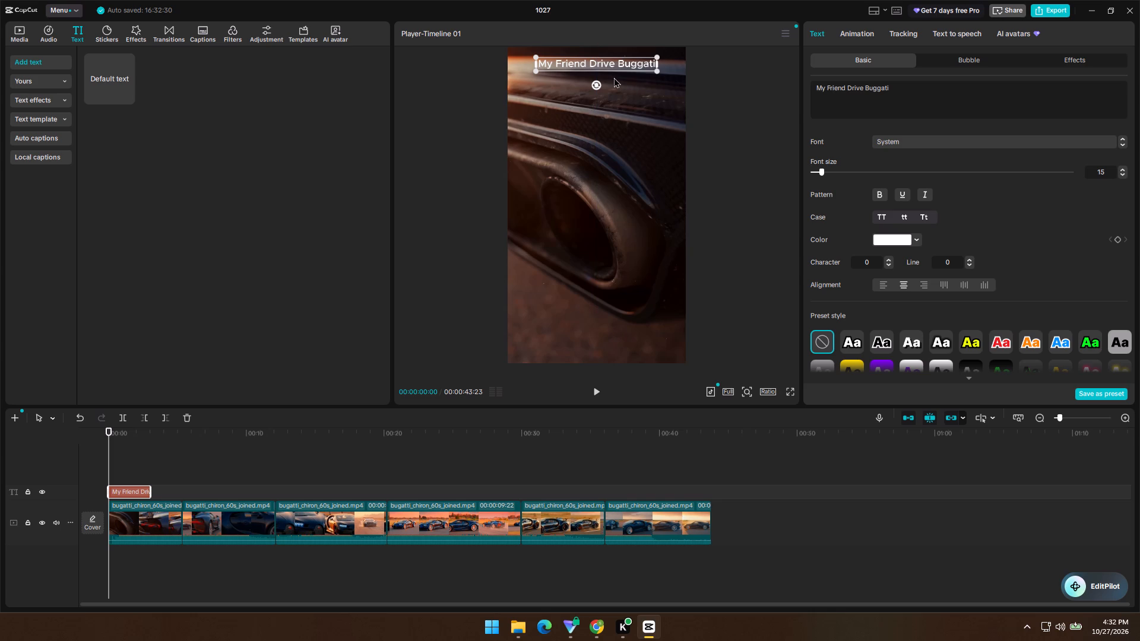
# Change the title wording to "My Friend Driving Buggati Chiron".
pyautogui.click(863, 93)
pyautogui.click(865, 90)
pyautogui.press('BackSpace')
pyautogui.press('BackSpace')
pyautogui.write('in')
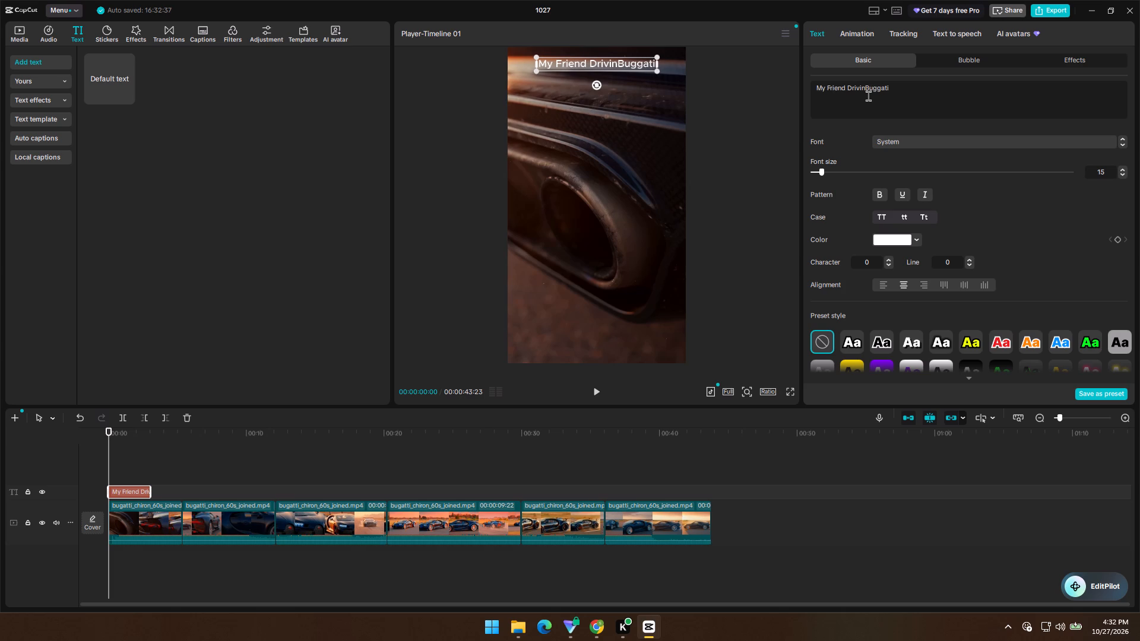
pyautogui.write('g')
pyautogui.press('space')
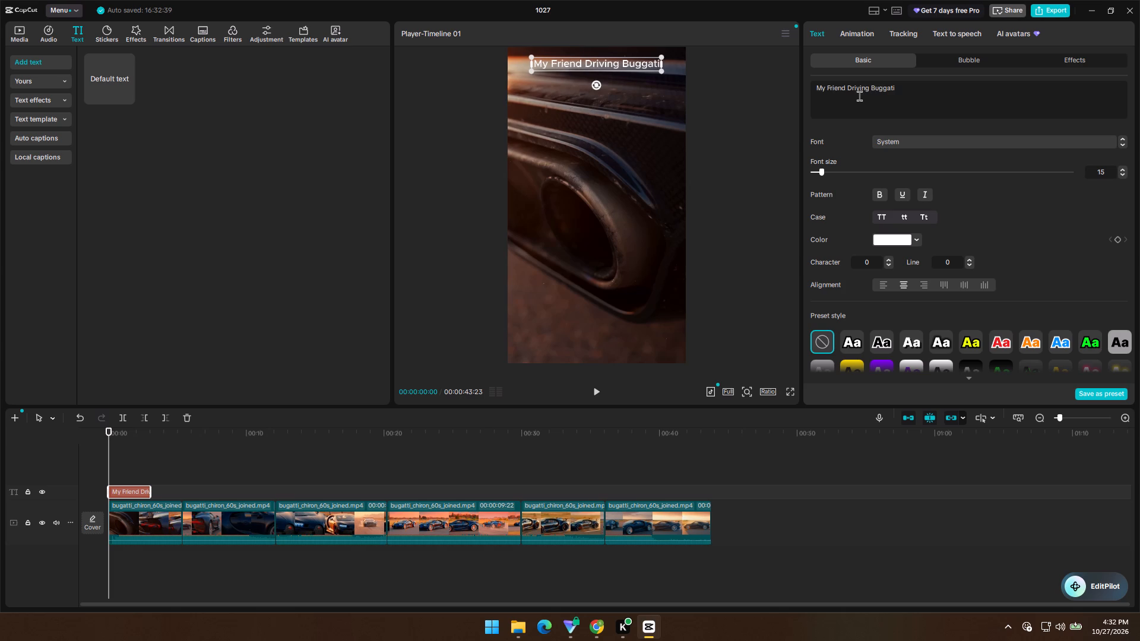
pyautogui.click(924, 92)
pyautogui.press('space')
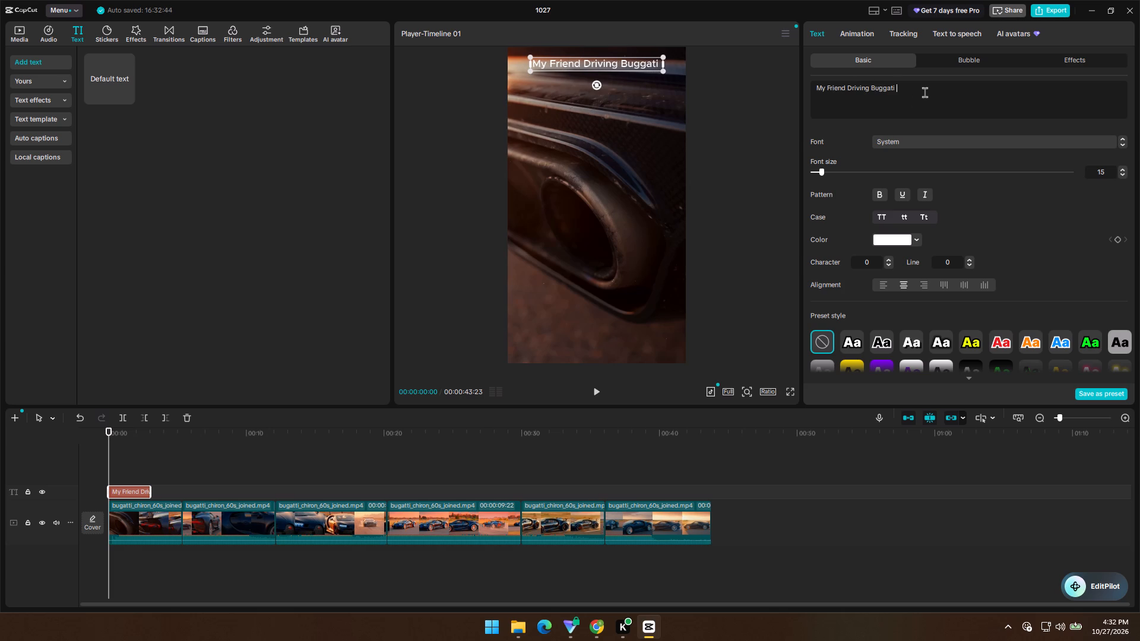
pyautogui.write('Chiron')
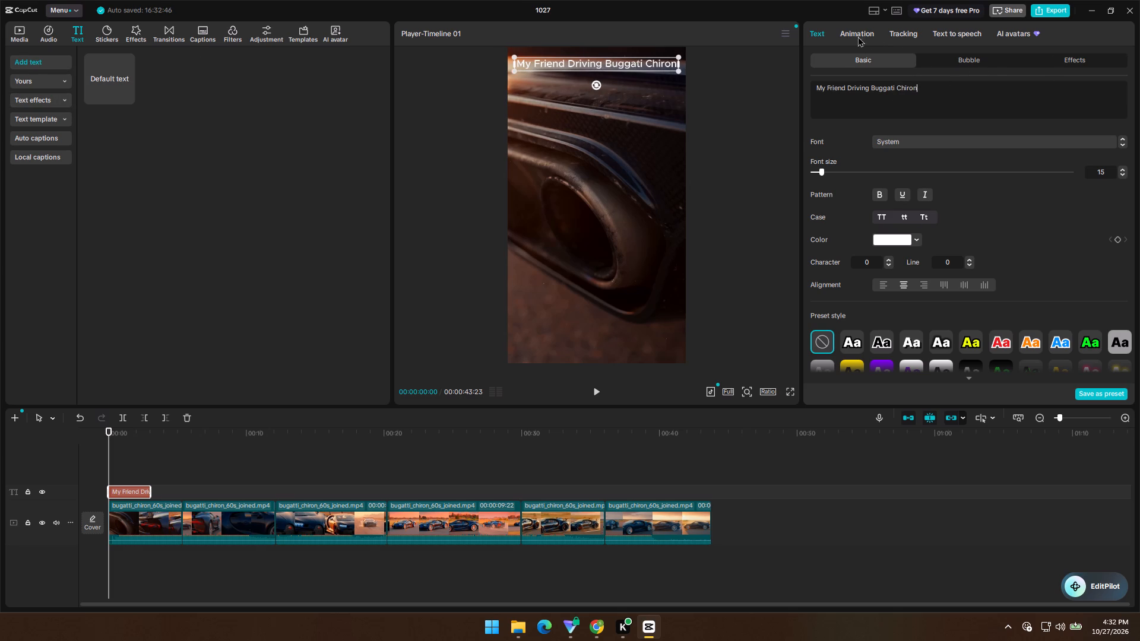
# Look through the title's basic text settings, preset styles and bubble designs for a suitable look.
pyautogui.scroll(-4, 888, 204)
pyautogui.scroll(6, 885, 205)
pyautogui.scroll(-9, 894, 106)
pyautogui.scroll(-1, 880, 178)
pyautogui.scroll(-5, 880, 238)
pyautogui.scroll(2, 853, 189)
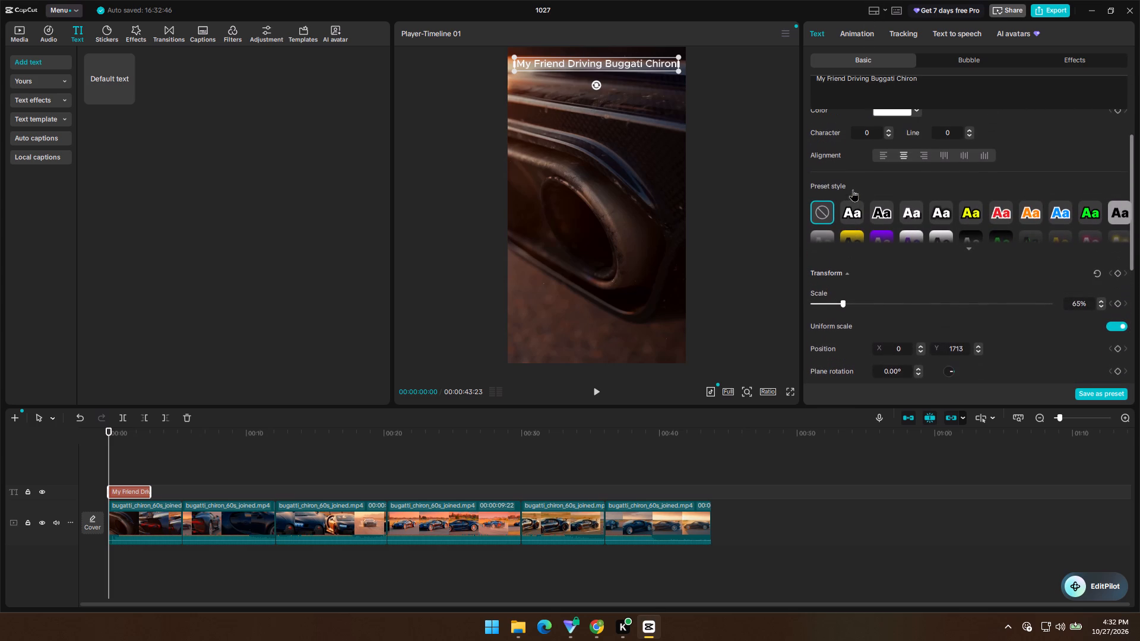
pyautogui.scroll(10, 901, 202)
pyautogui.click(967, 65)
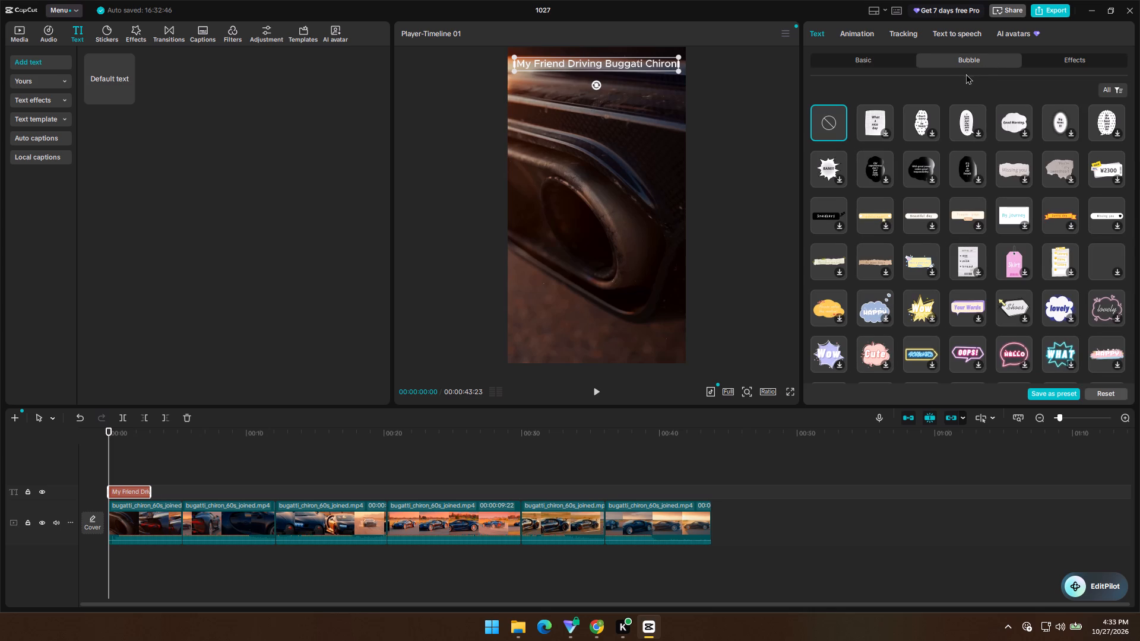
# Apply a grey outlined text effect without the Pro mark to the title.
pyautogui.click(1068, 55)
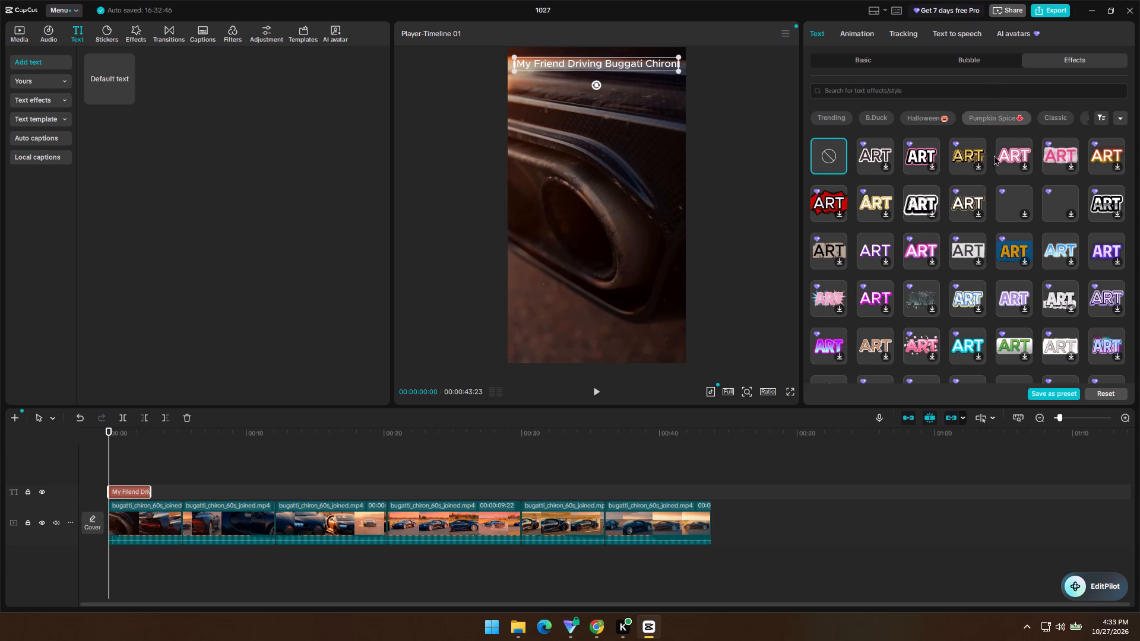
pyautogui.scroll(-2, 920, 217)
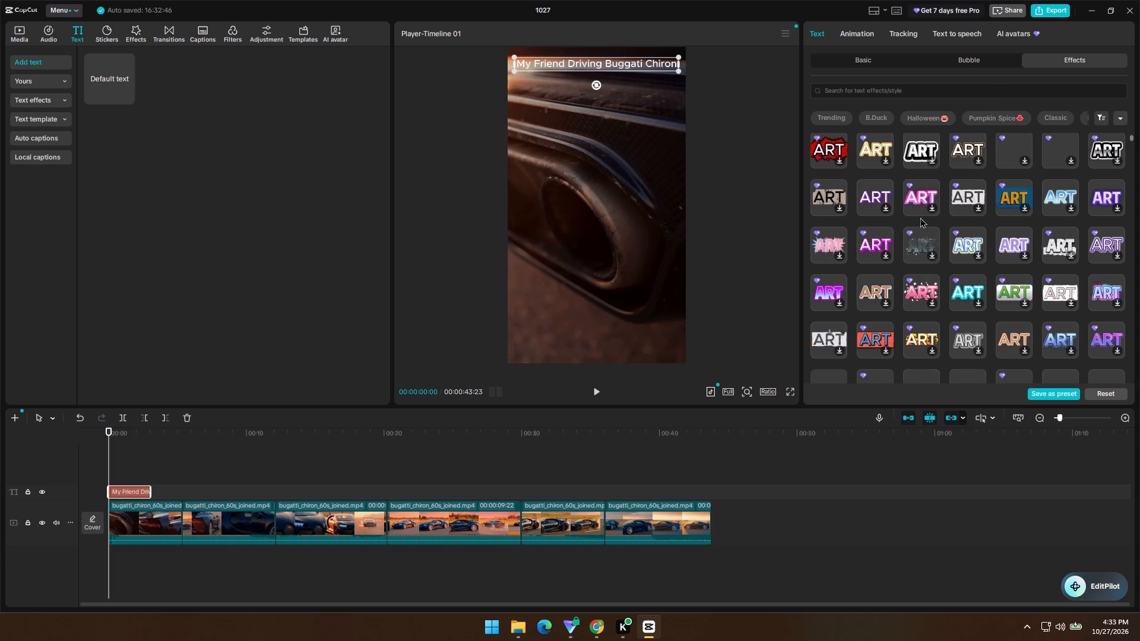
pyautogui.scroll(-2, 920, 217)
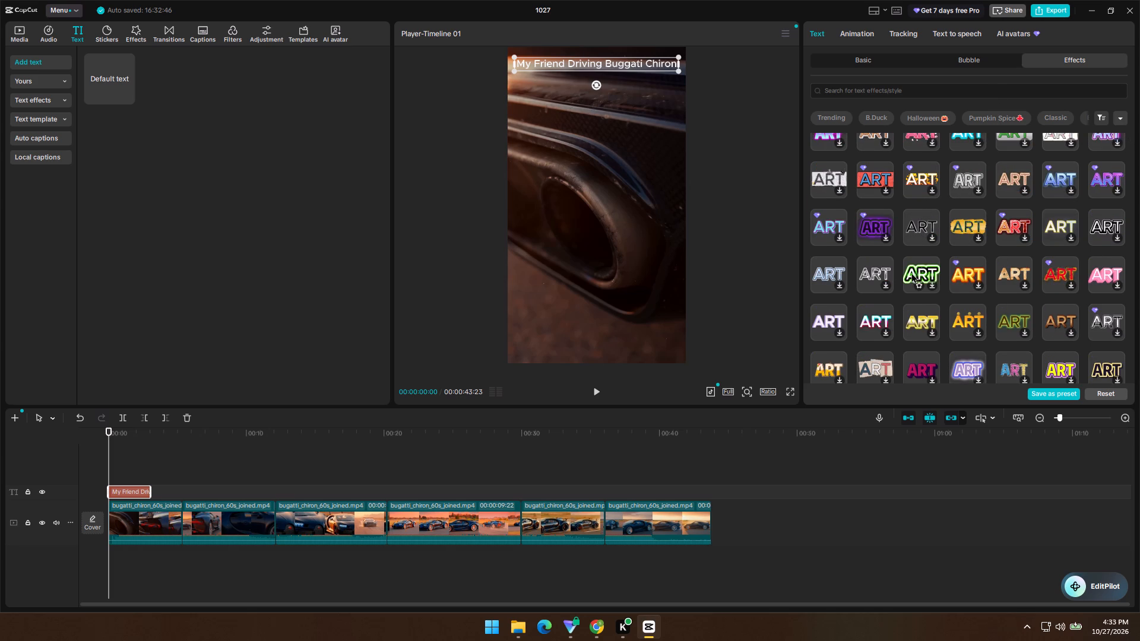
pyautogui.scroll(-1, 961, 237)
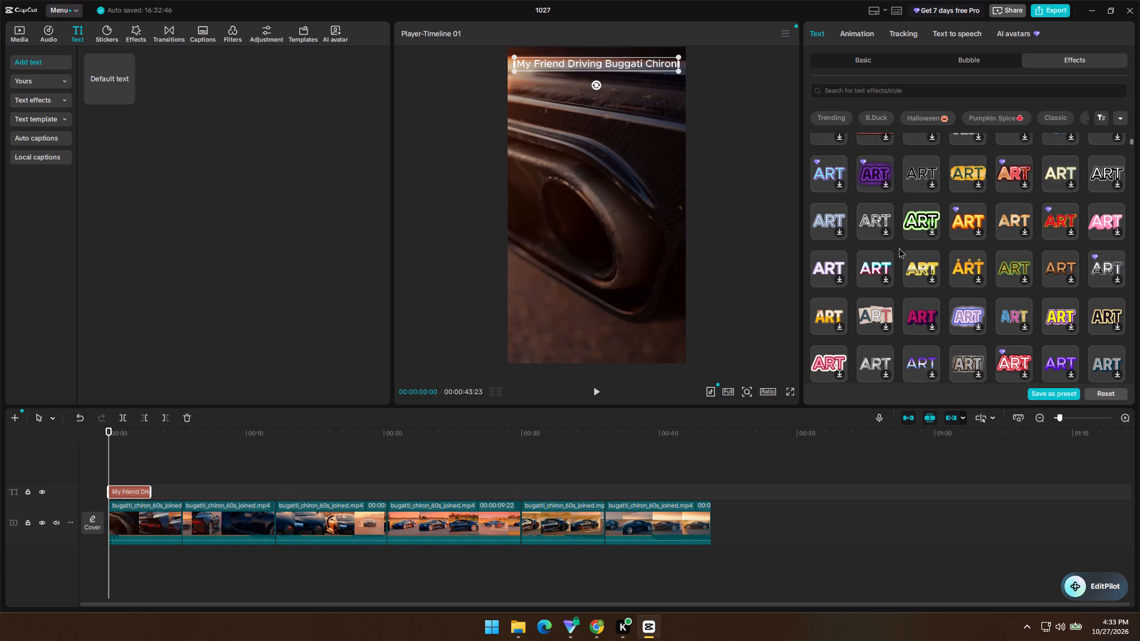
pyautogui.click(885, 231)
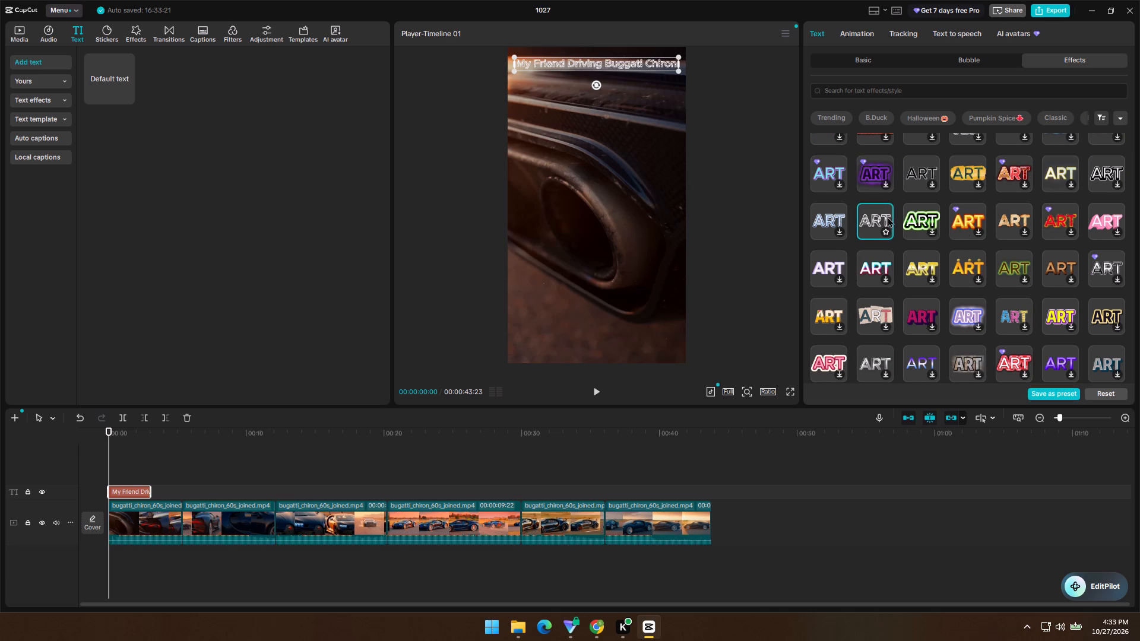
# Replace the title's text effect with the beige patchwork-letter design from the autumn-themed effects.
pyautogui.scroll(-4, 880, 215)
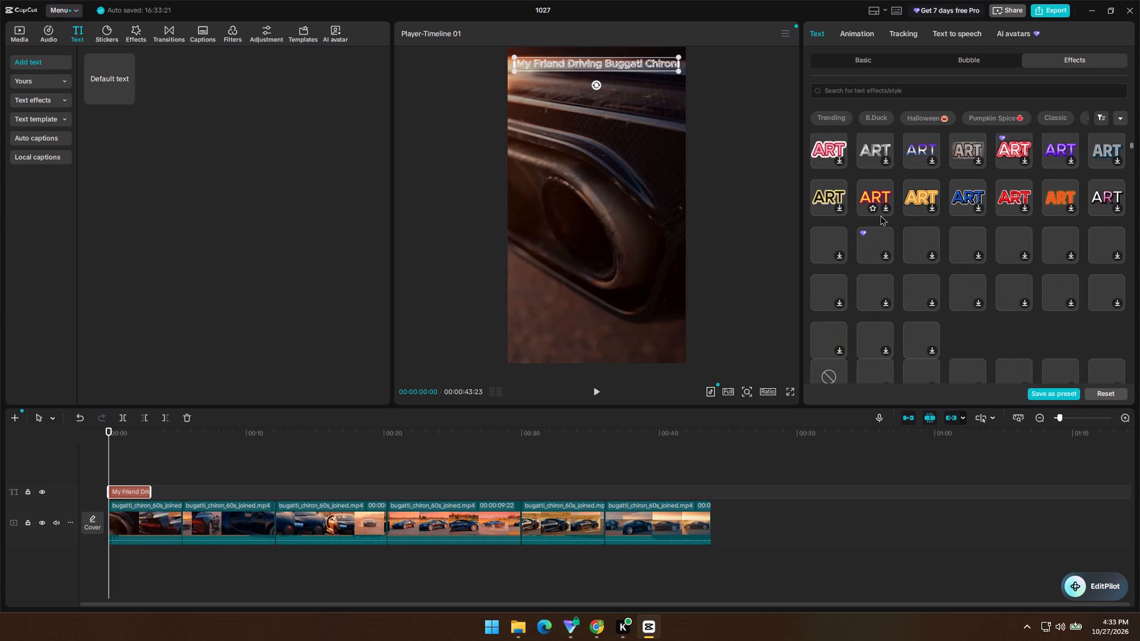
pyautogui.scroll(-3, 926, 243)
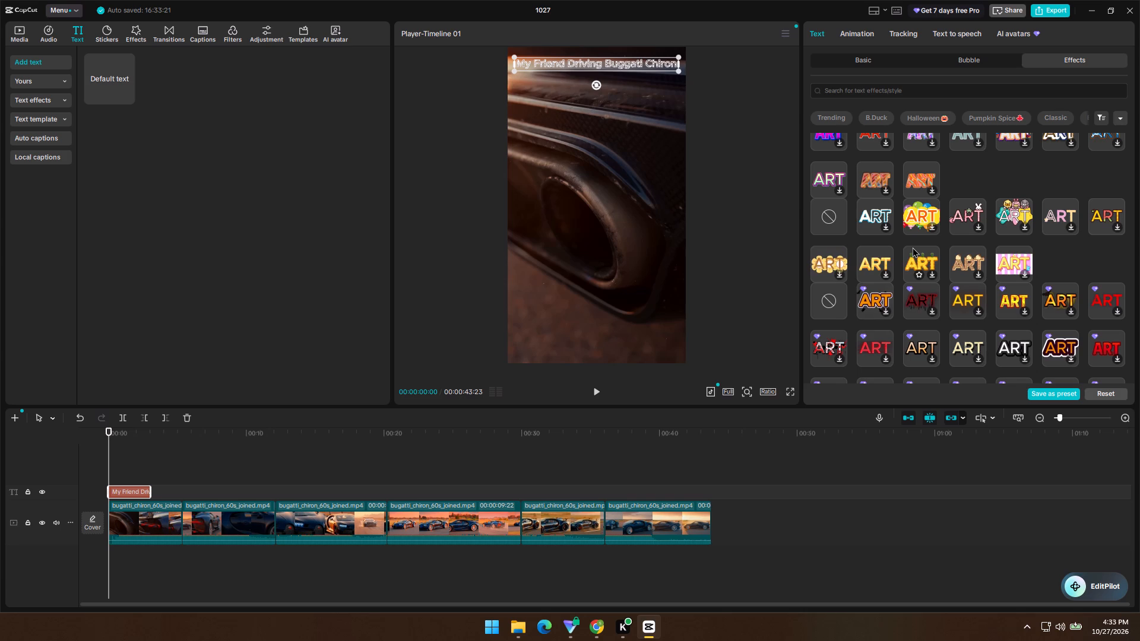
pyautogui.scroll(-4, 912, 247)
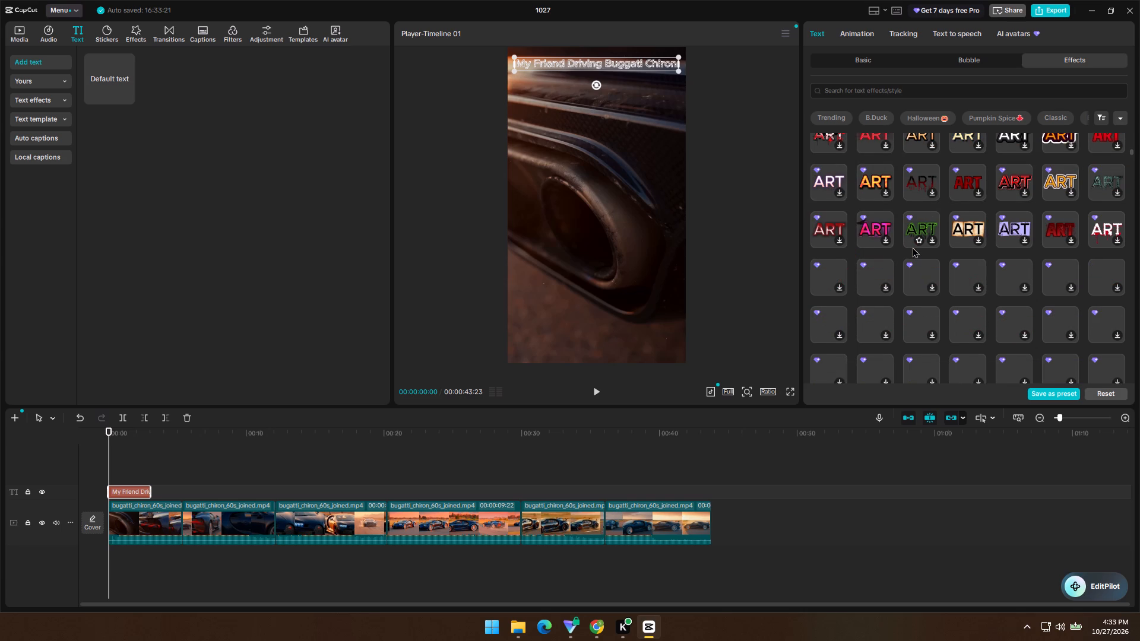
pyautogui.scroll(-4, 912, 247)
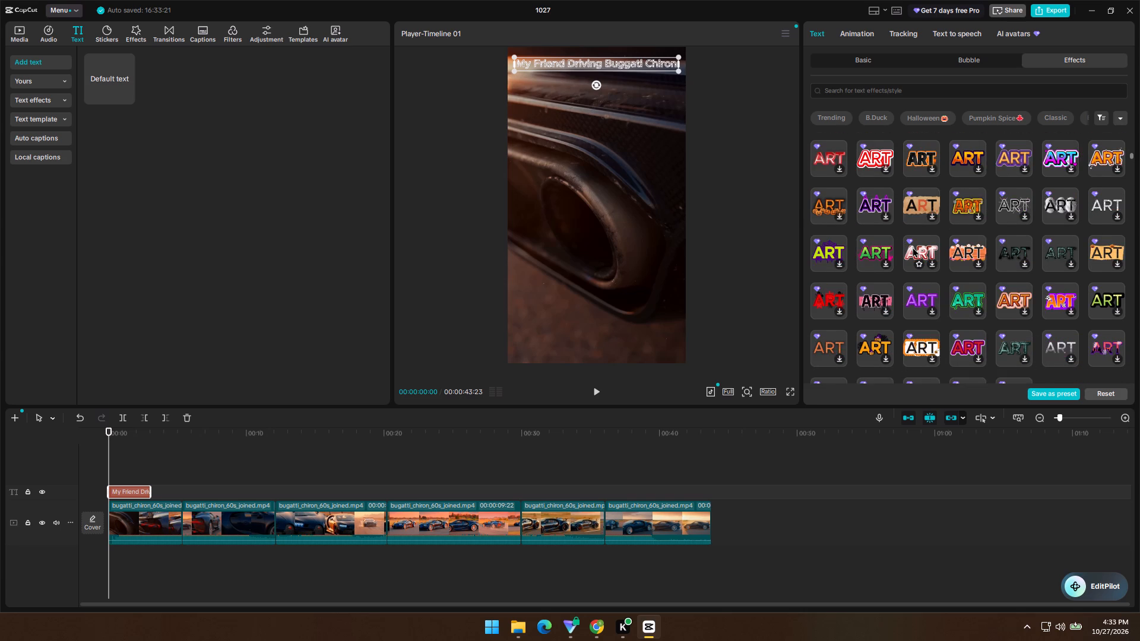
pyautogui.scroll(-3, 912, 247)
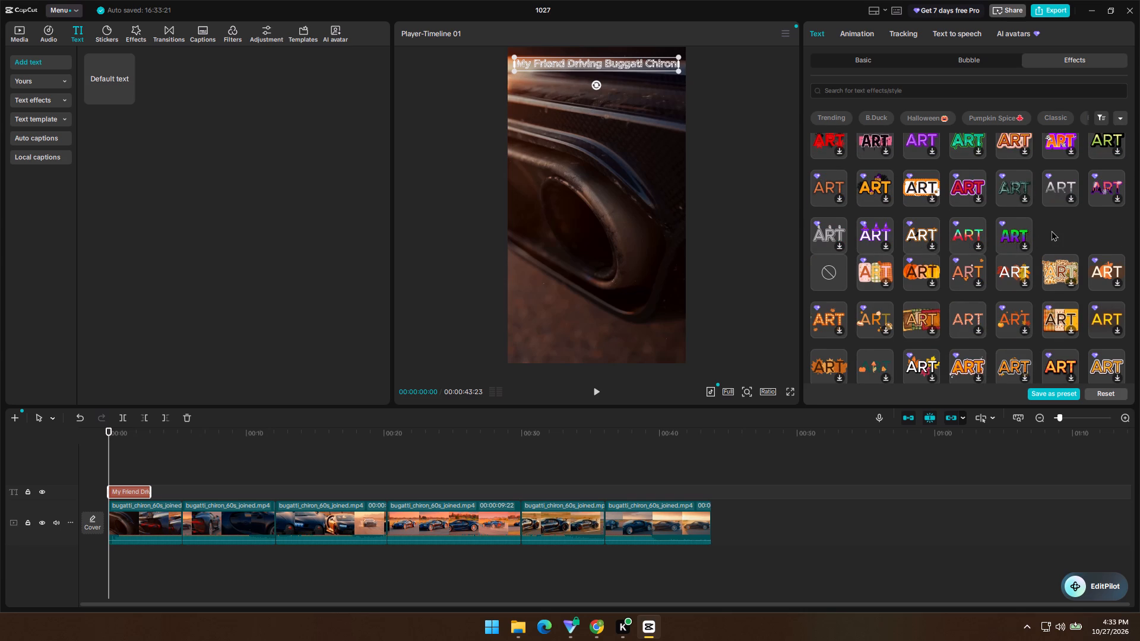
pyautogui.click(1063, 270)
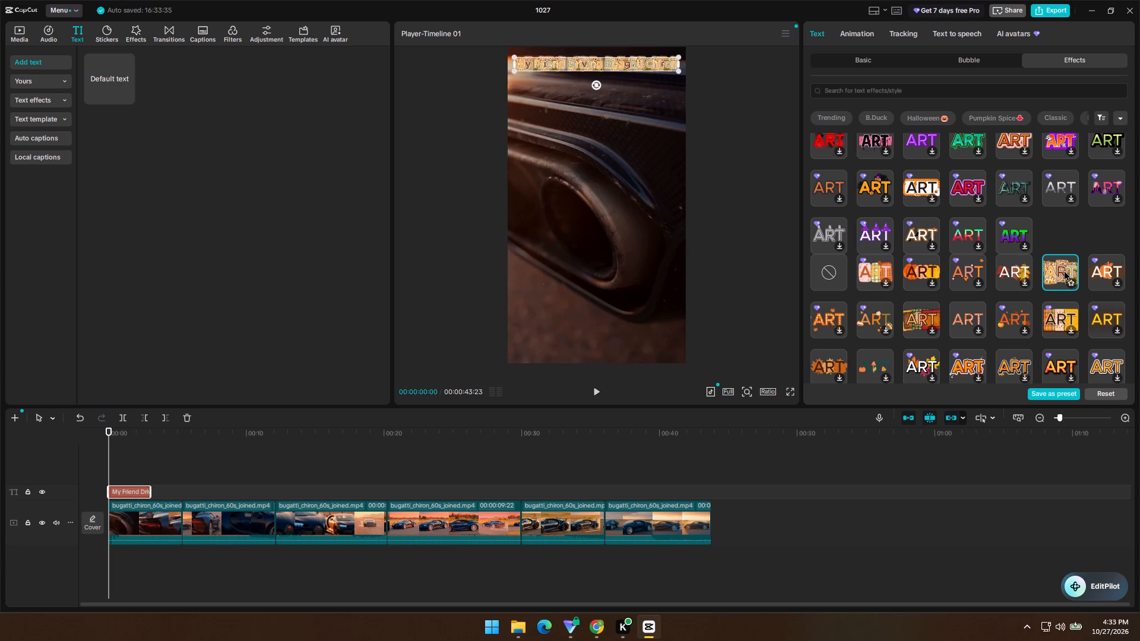
# Apply the preset style with black lettering on a yellow background to the title.
pyautogui.scroll(17, 1050, 239)
pyautogui.click(869, 55)
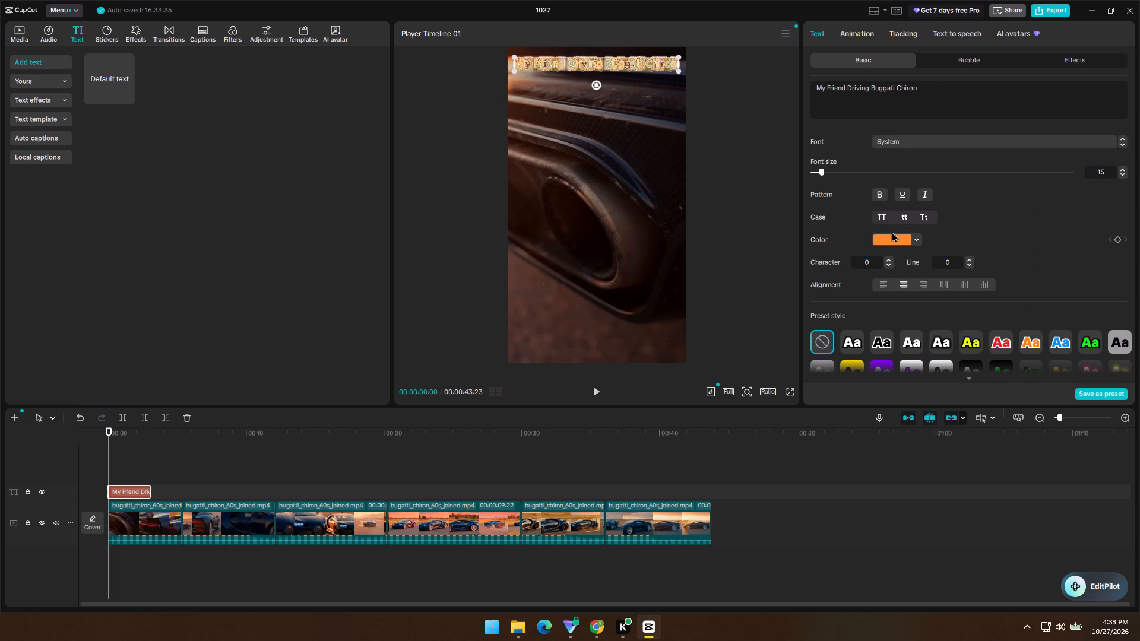
pyautogui.scroll(-2, 925, 233)
pyautogui.click(1050, 316)
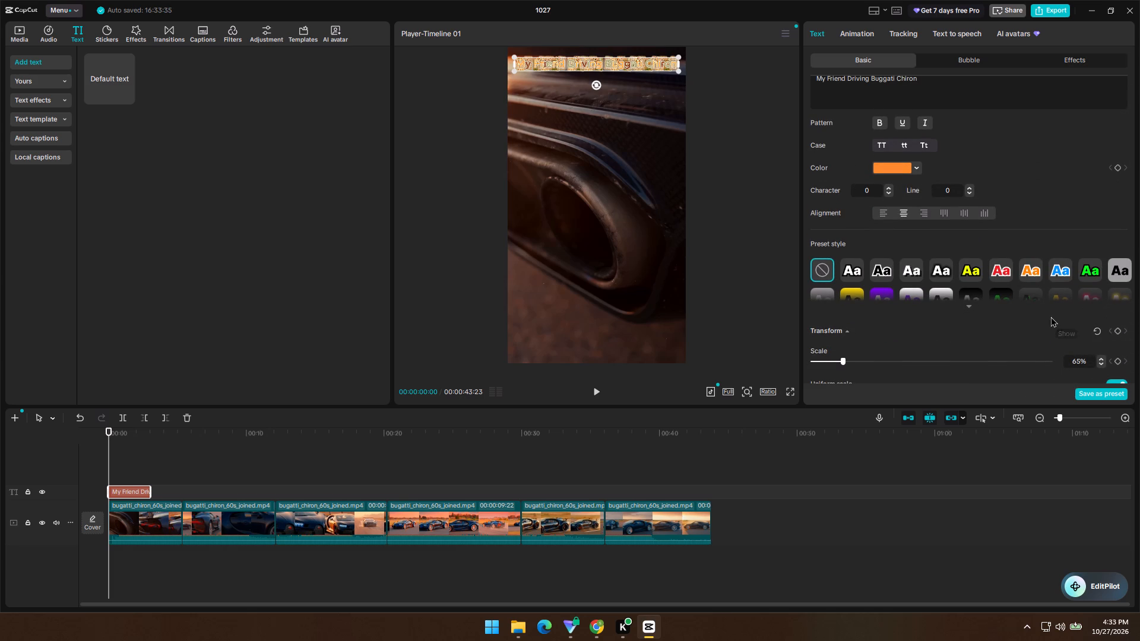
pyautogui.scroll(-1, 1054, 260)
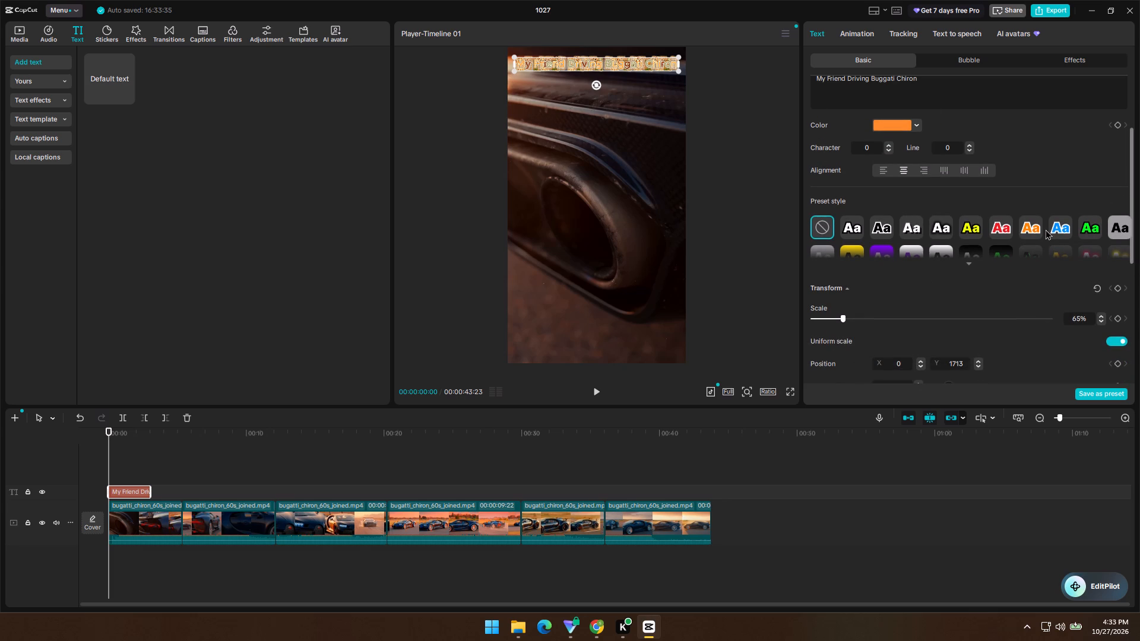
pyautogui.click(1049, 215)
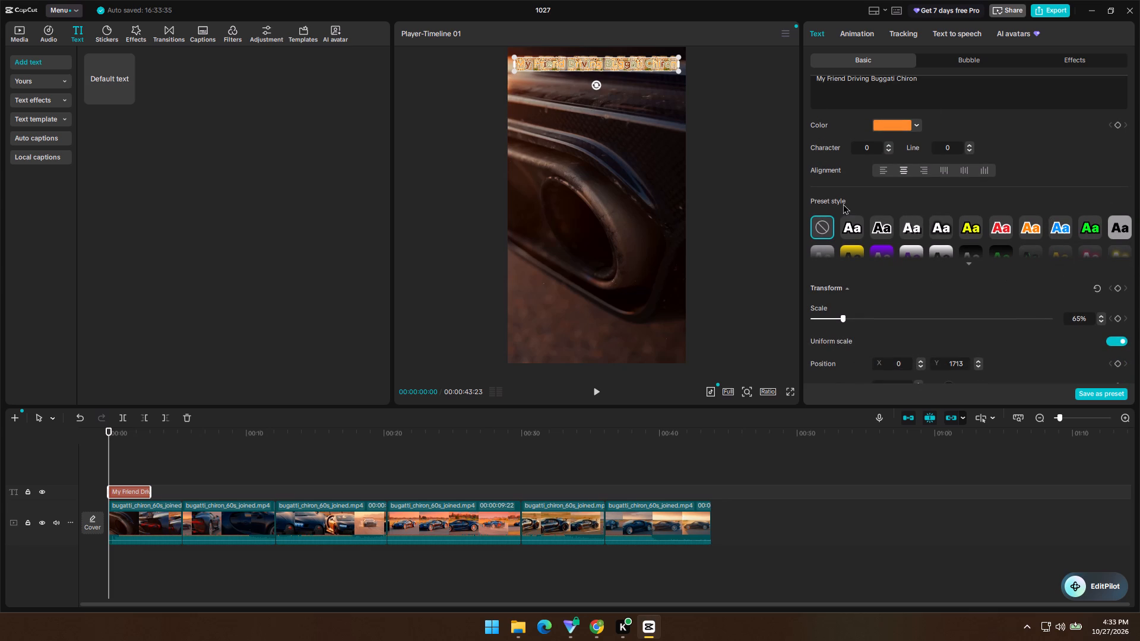
pyautogui.click(829, 201)
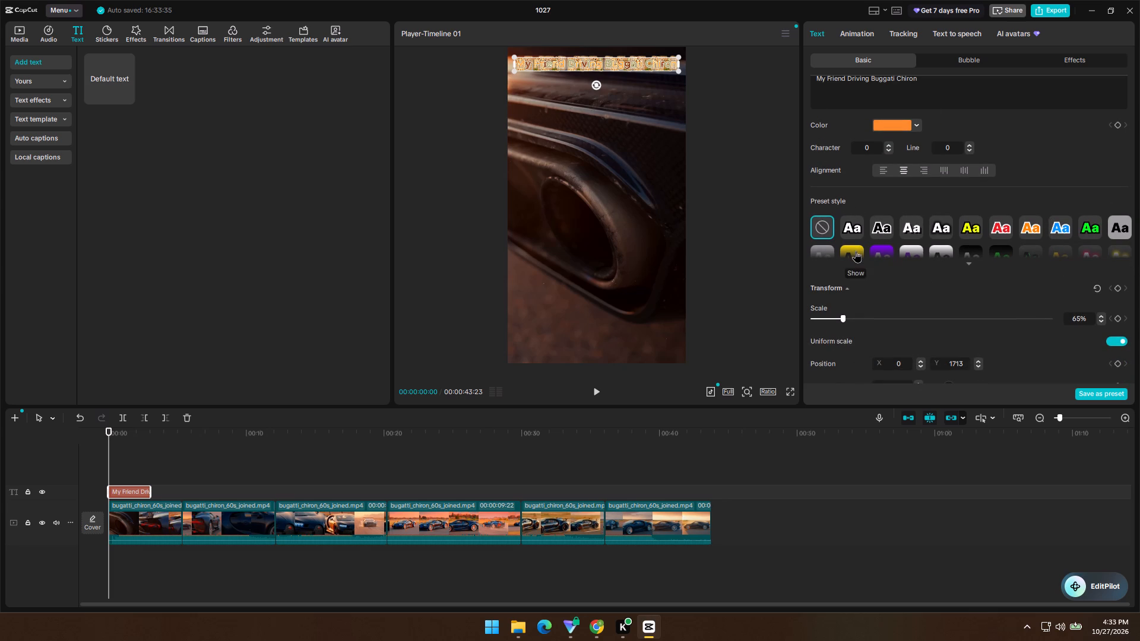
pyautogui.click(856, 250)
pyautogui.click(856, 255)
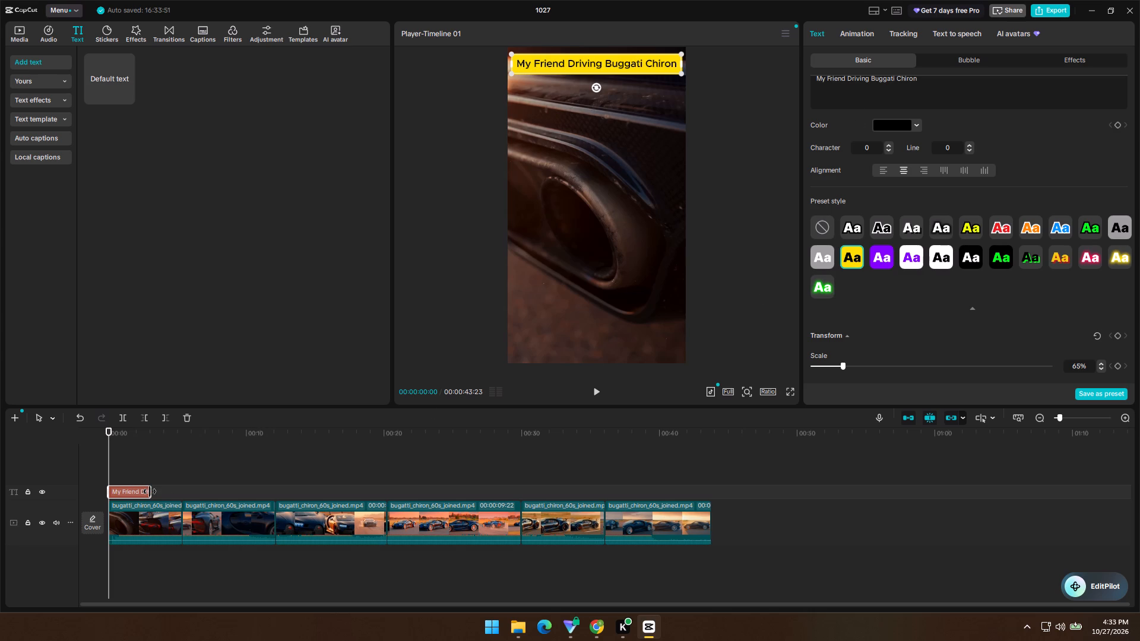
# Extend the title clip on the timeline so it spans the whole video to the end of the last clip.
pyautogui.moveTo(150, 491); pyautogui.dragTo(277, 489)
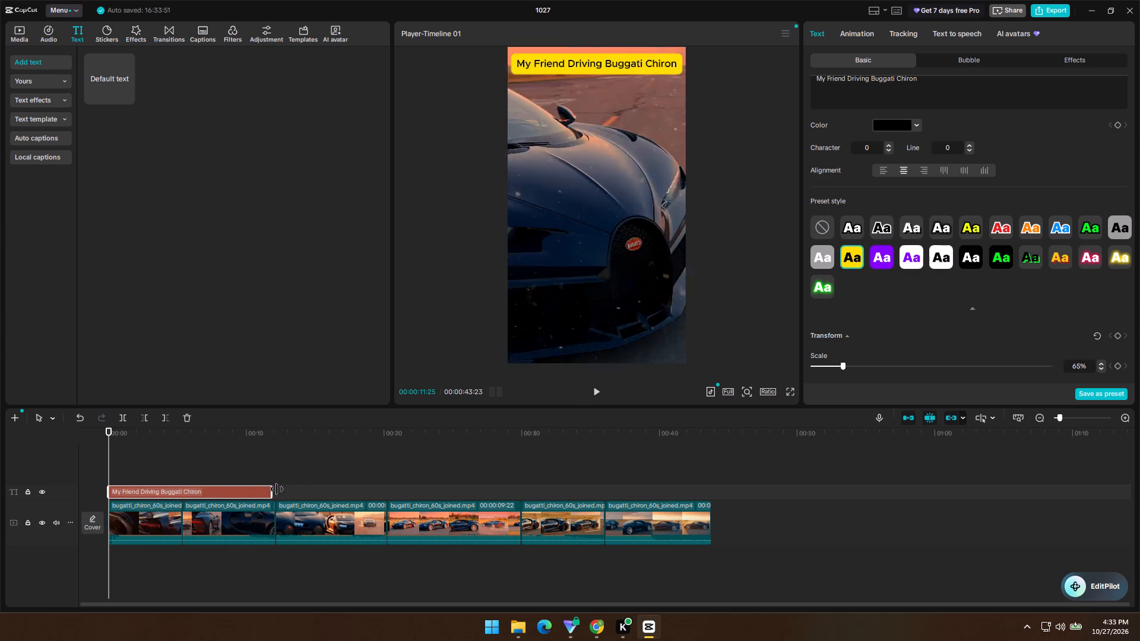
pyautogui.moveTo(277, 489); pyautogui.dragTo(473, 476)
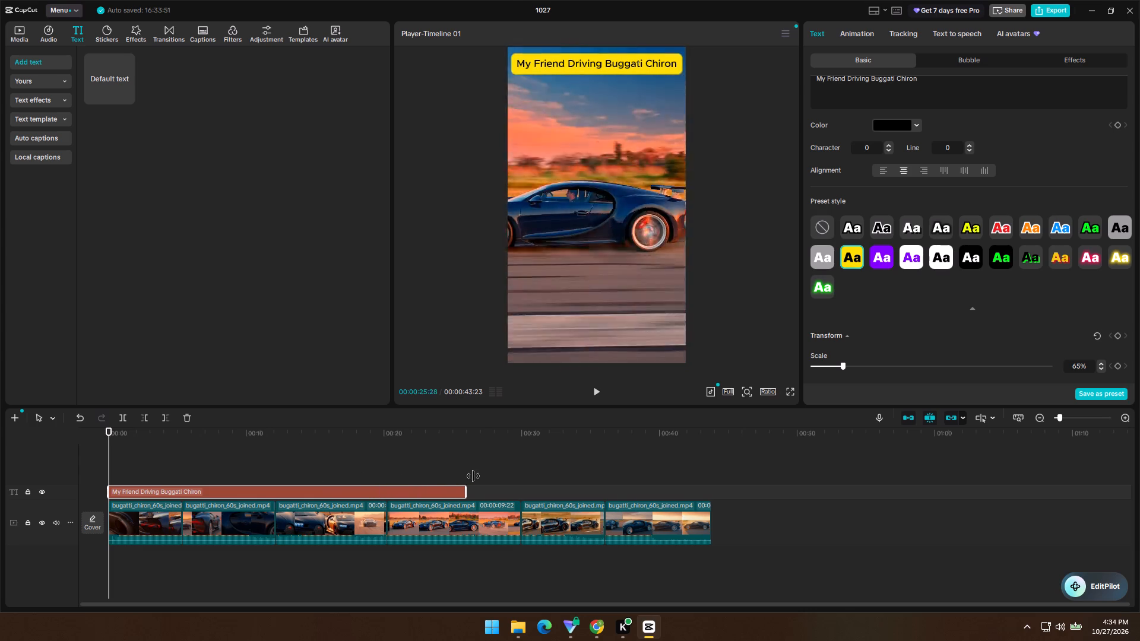
pyautogui.moveTo(473, 476); pyautogui.dragTo(704, 494)
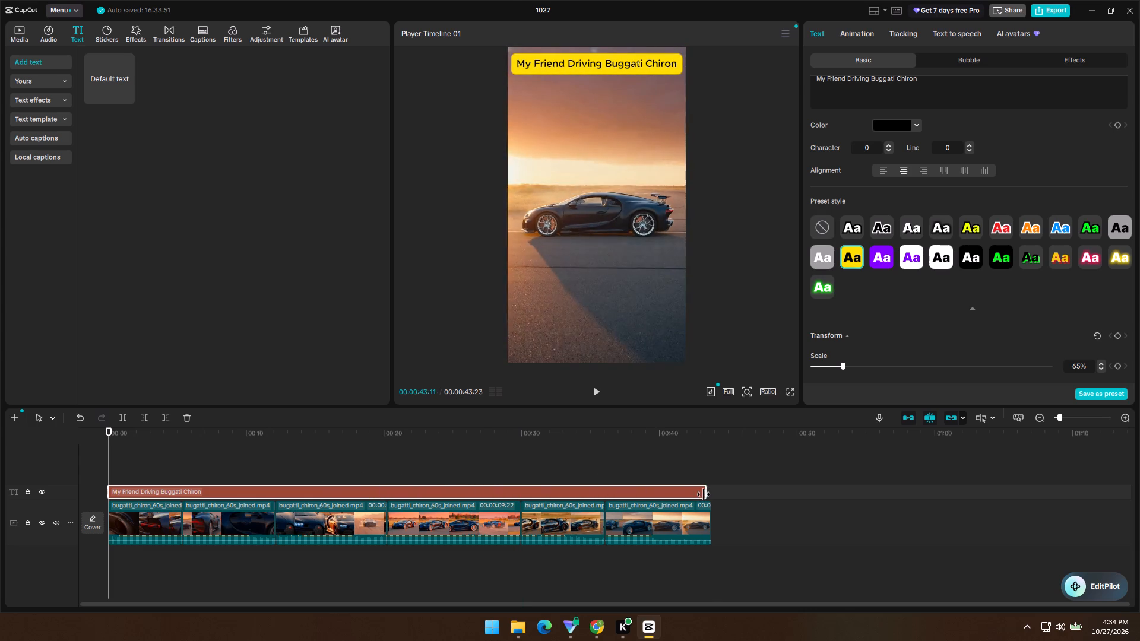
pyautogui.moveTo(704, 494); pyautogui.dragTo(710, 497)
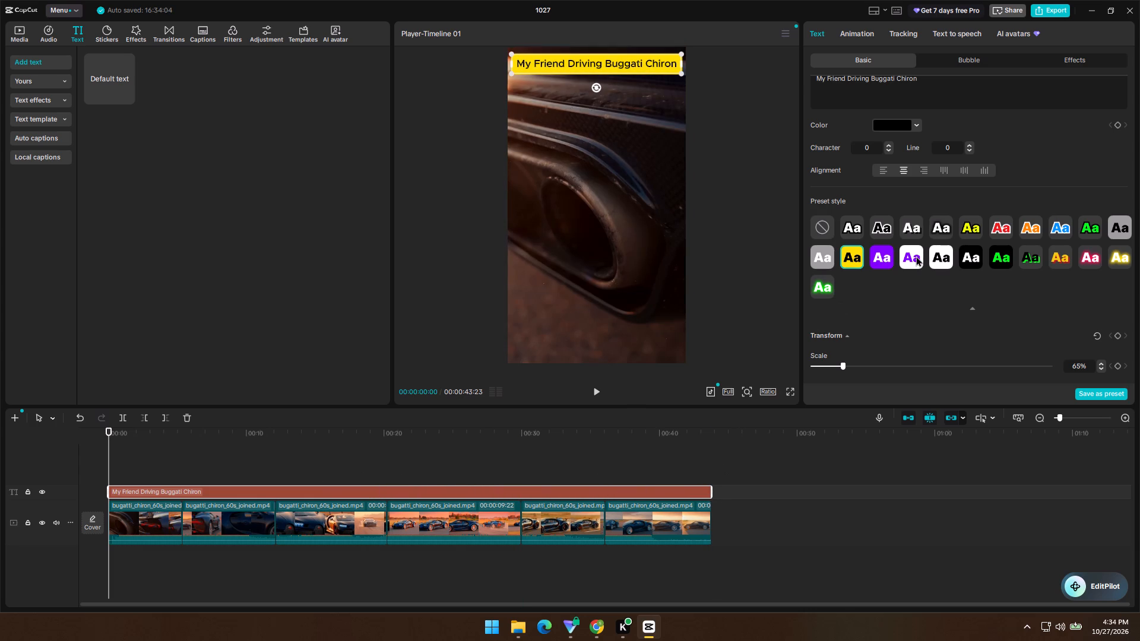
# Look through the title's transform, blend, stroke, background, glow and shadow settings.
pyautogui.scroll(-3, 878, 275)
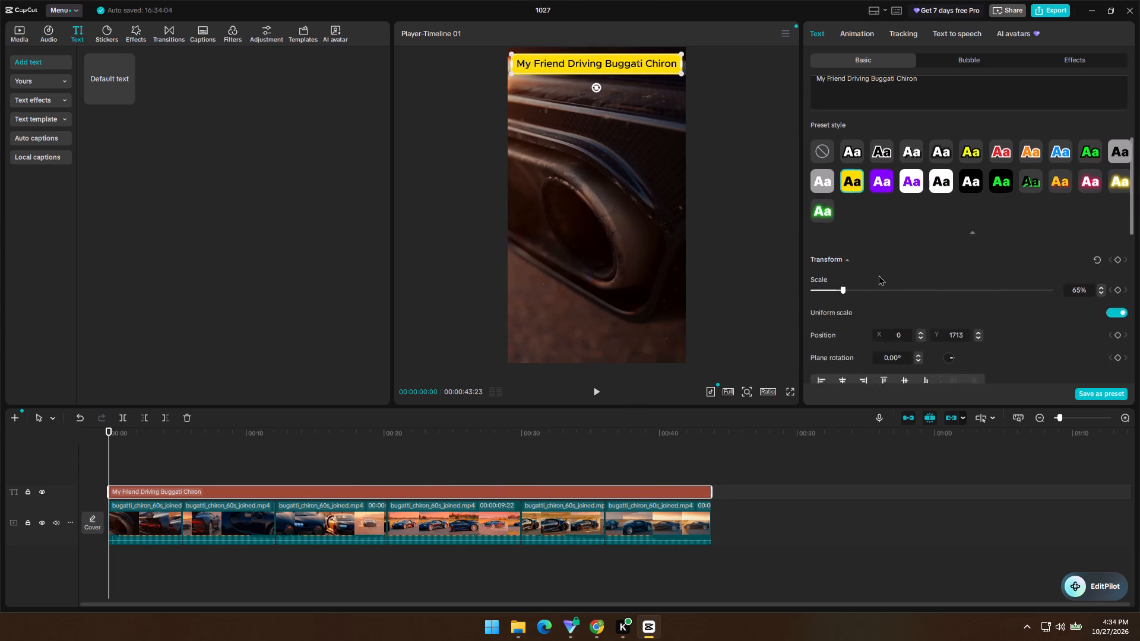
pyautogui.scroll(-6, 878, 275)
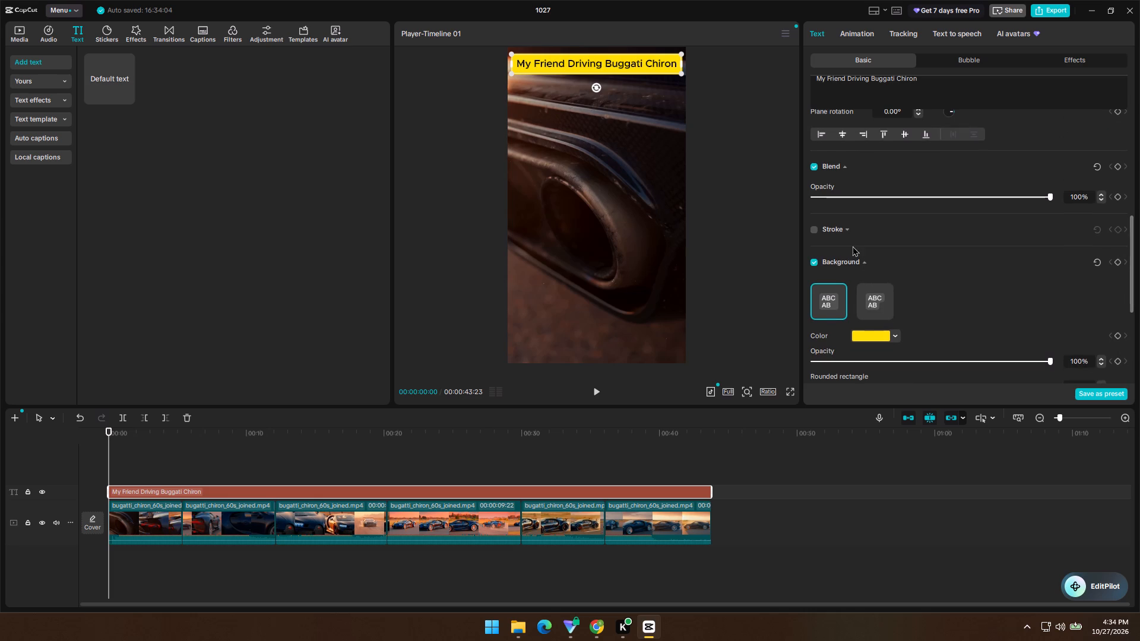
pyautogui.scroll(-6, 841, 278)
pyautogui.scroll(2, 841, 301)
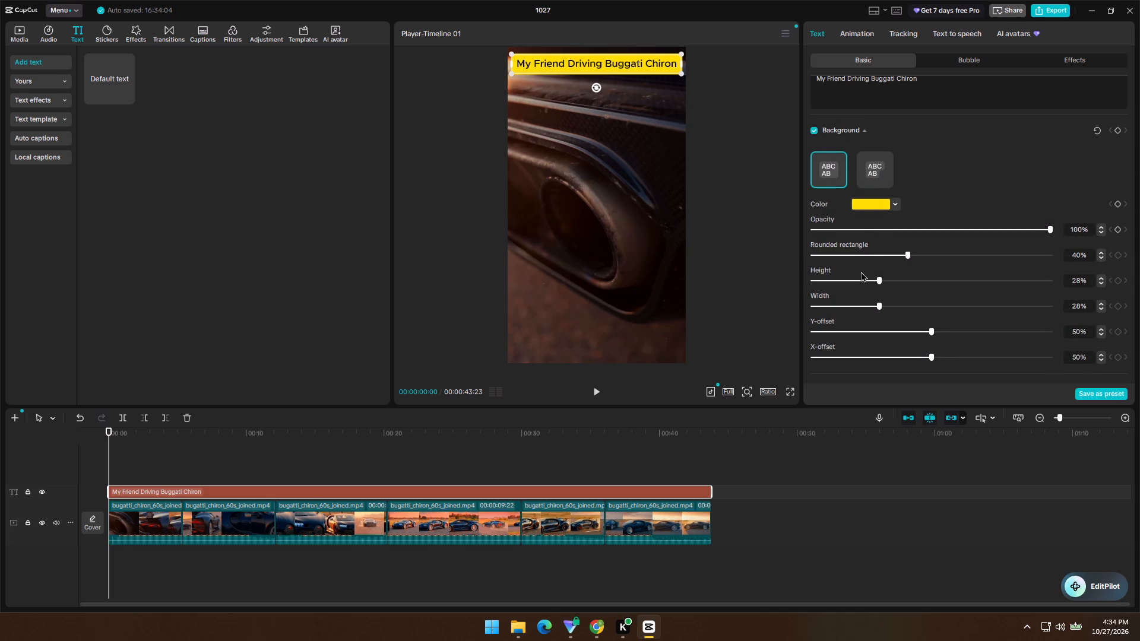
pyautogui.scroll(-7, 860, 271)
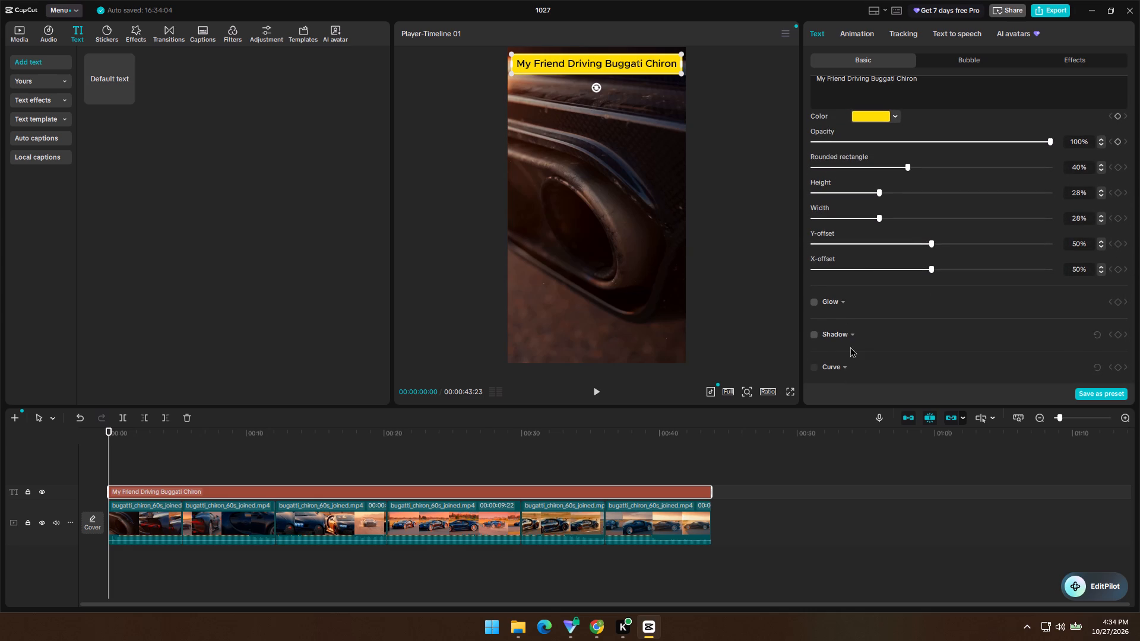
pyautogui.scroll(3, 852, 313)
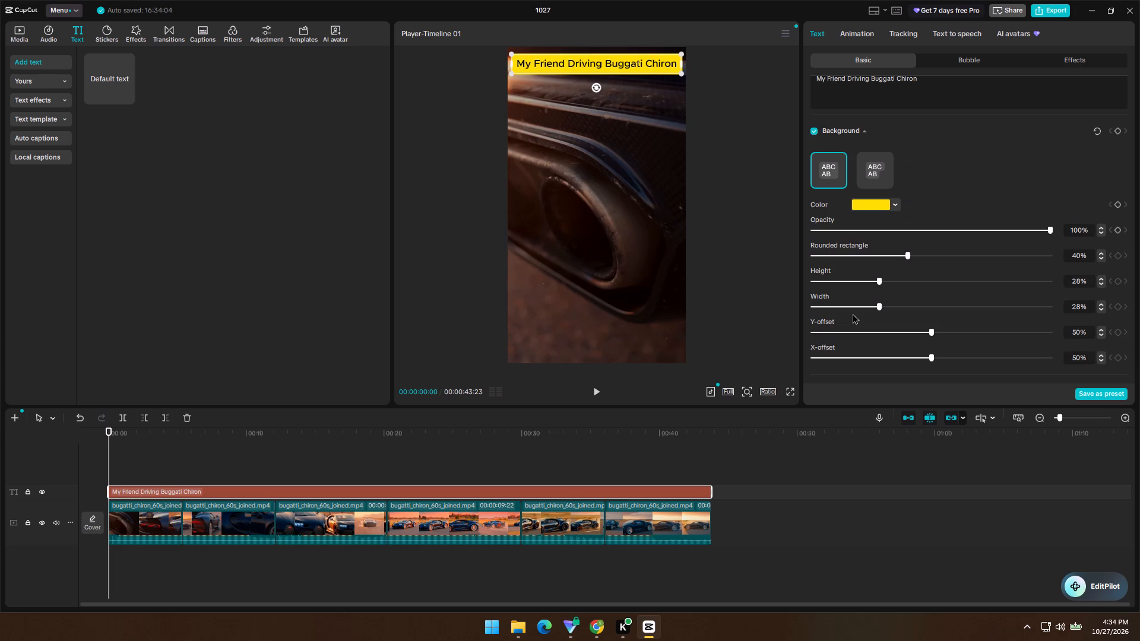
pyautogui.scroll(5, 852, 313)
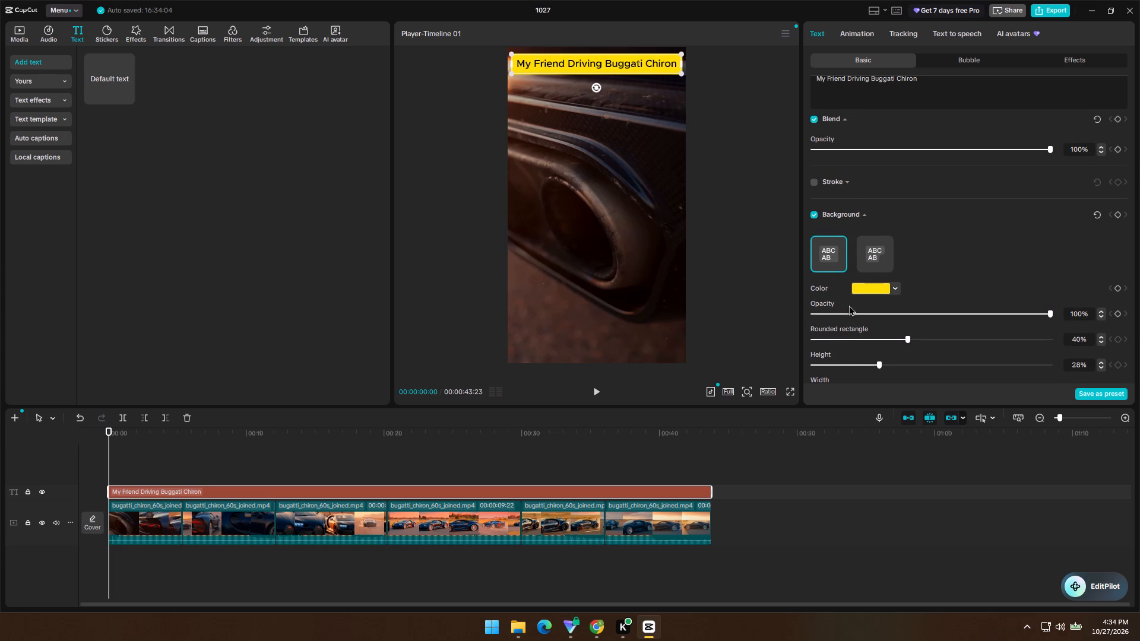
pyautogui.click(850, 225)
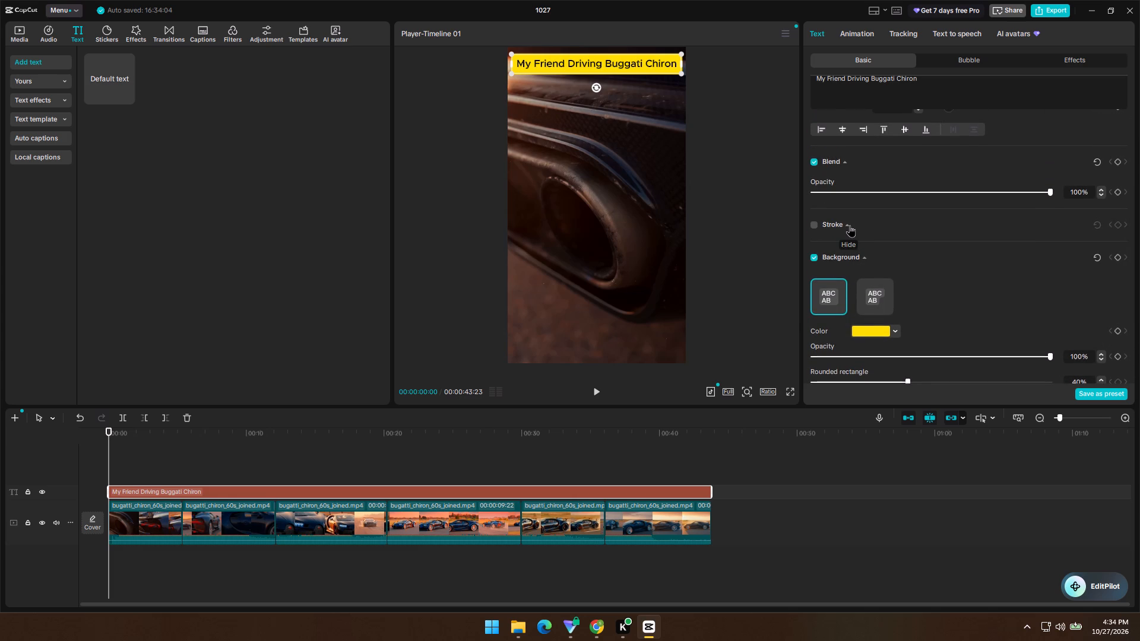
pyautogui.click(850, 225)
pyautogui.scroll(8, 850, 225)
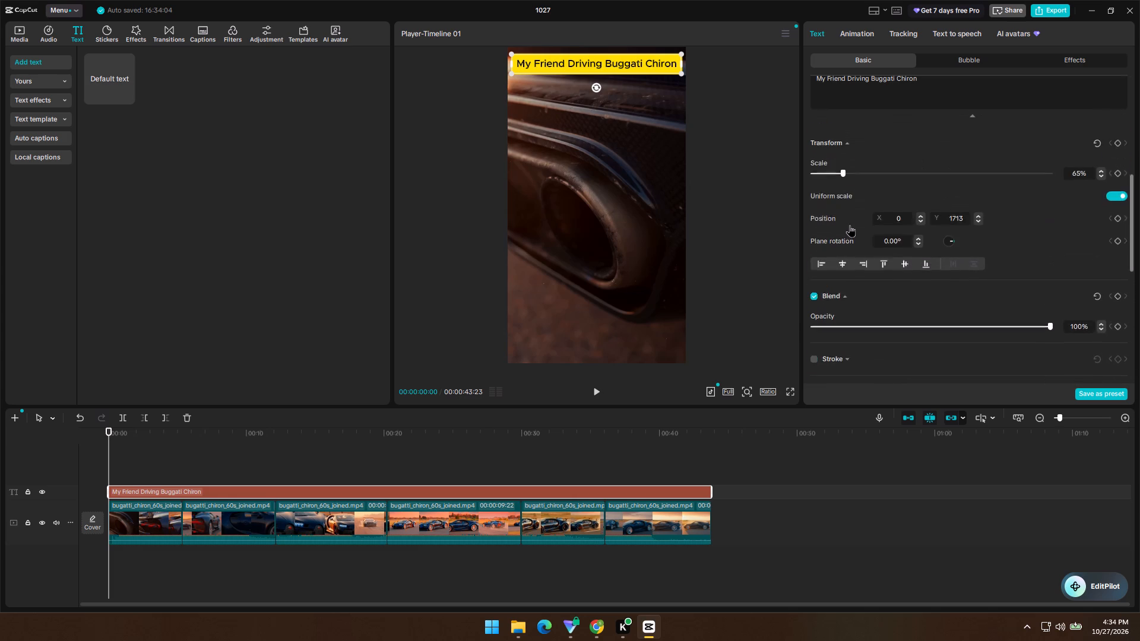
pyautogui.scroll(15, 850, 225)
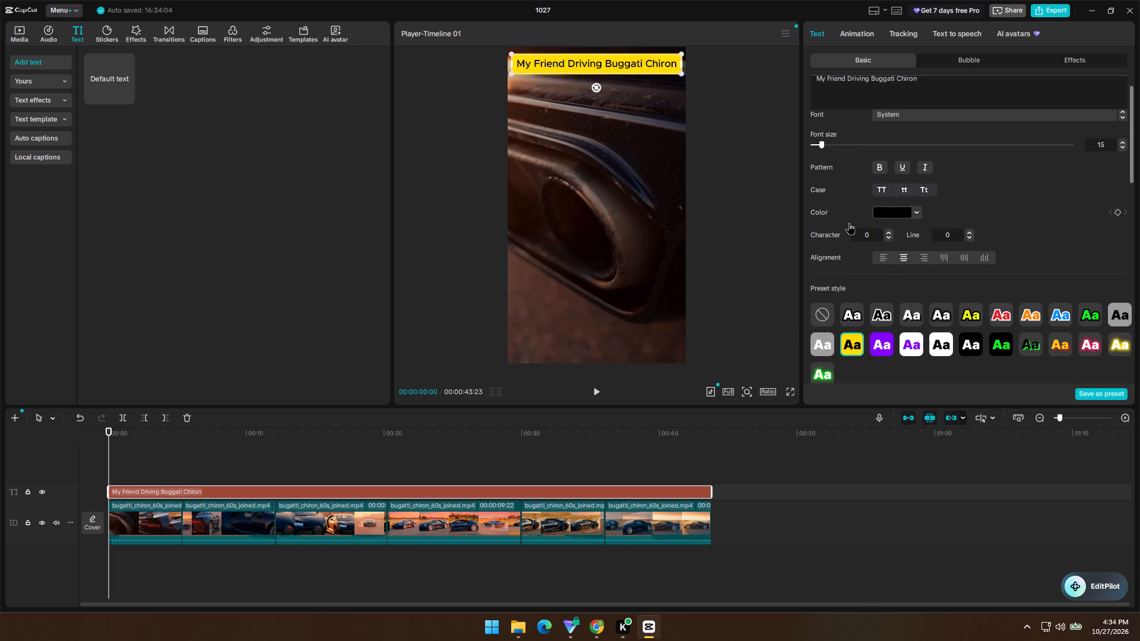
# Make the title text bold, without underlining, and deselect it.
pyautogui.click(876, 162)
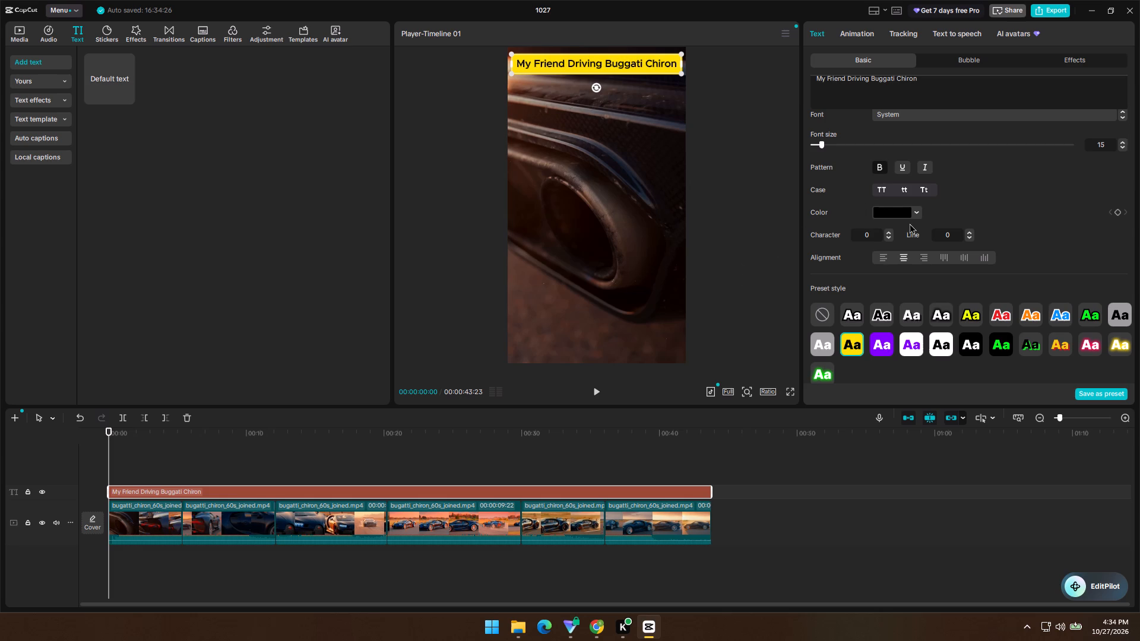
pyautogui.click(907, 169)
pyautogui.click(902, 167)
pyautogui.click(761, 274)
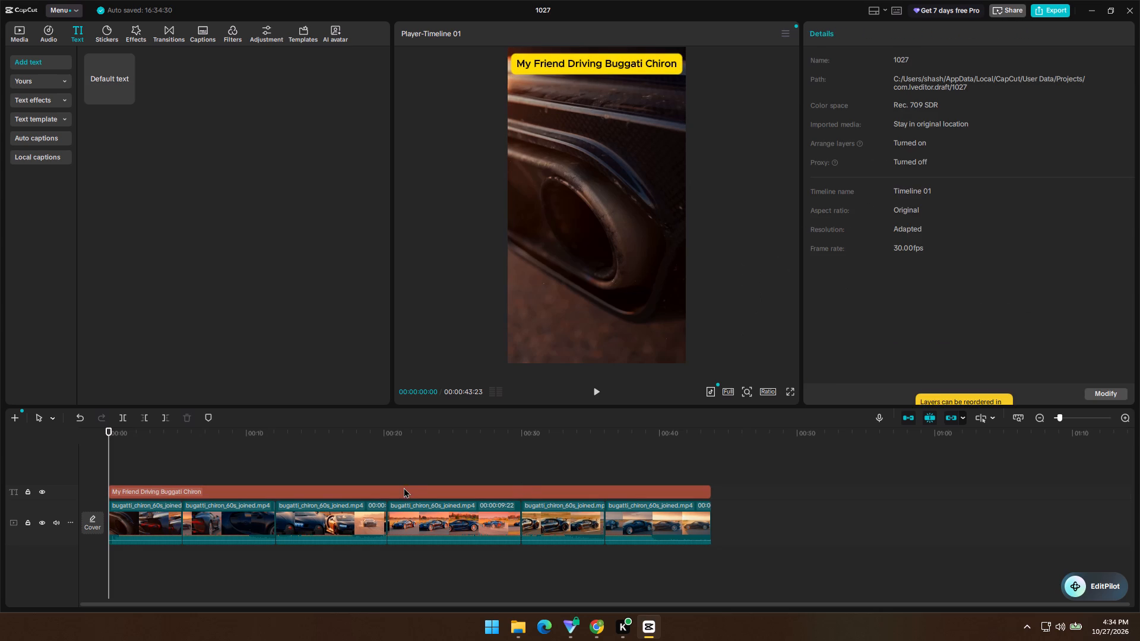
# Play the first few seconds of the video to check the title over the footage.
pyautogui.press('space')
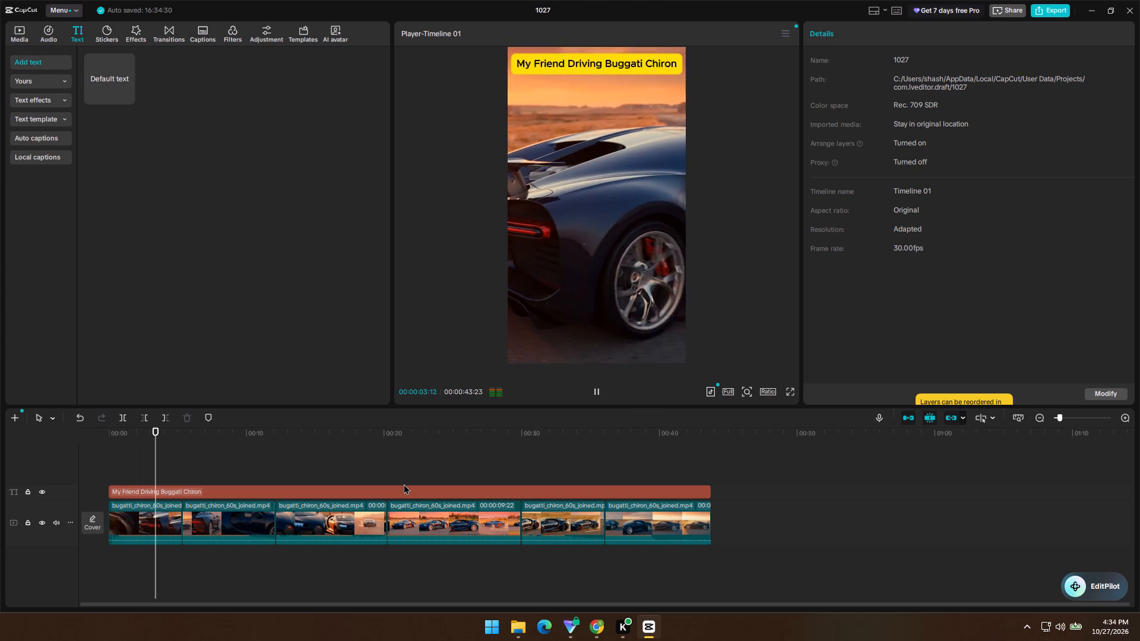
pyautogui.press('space')
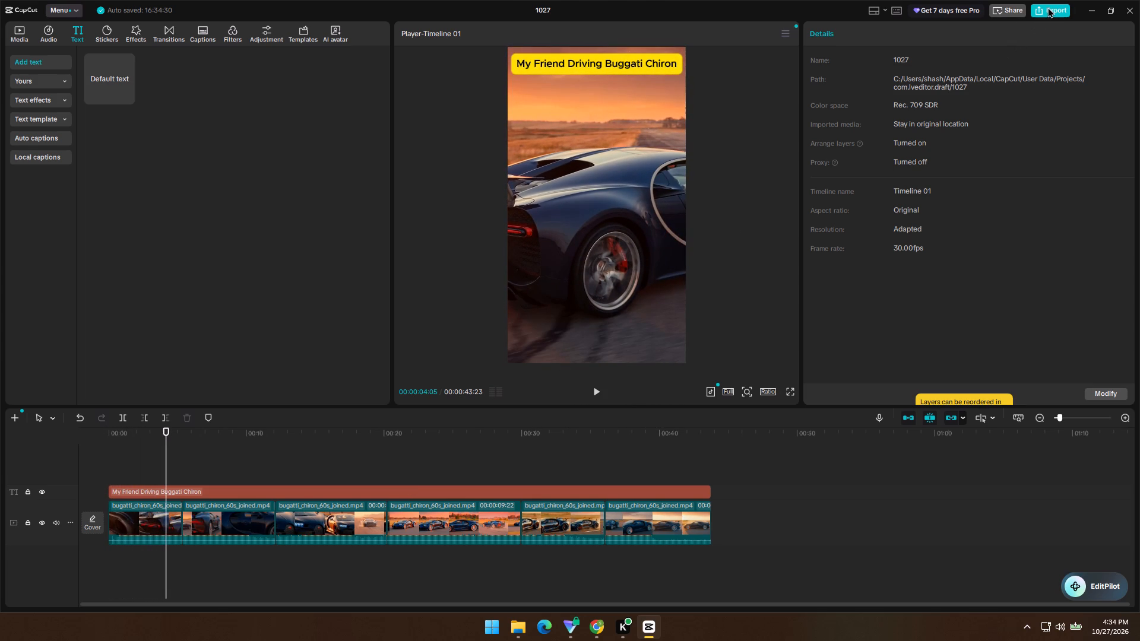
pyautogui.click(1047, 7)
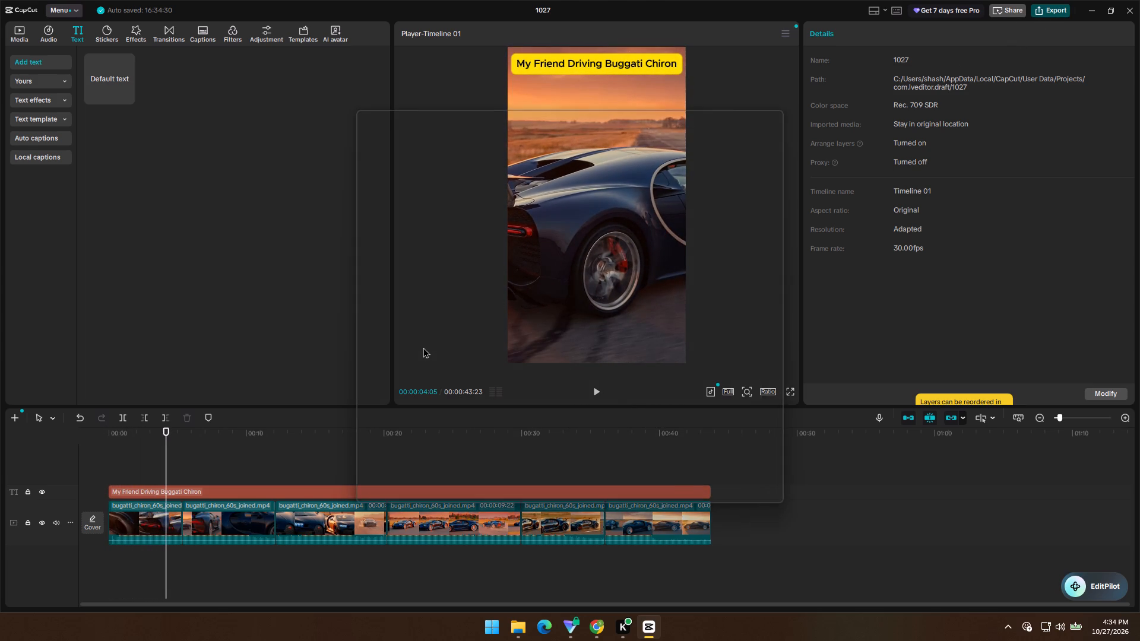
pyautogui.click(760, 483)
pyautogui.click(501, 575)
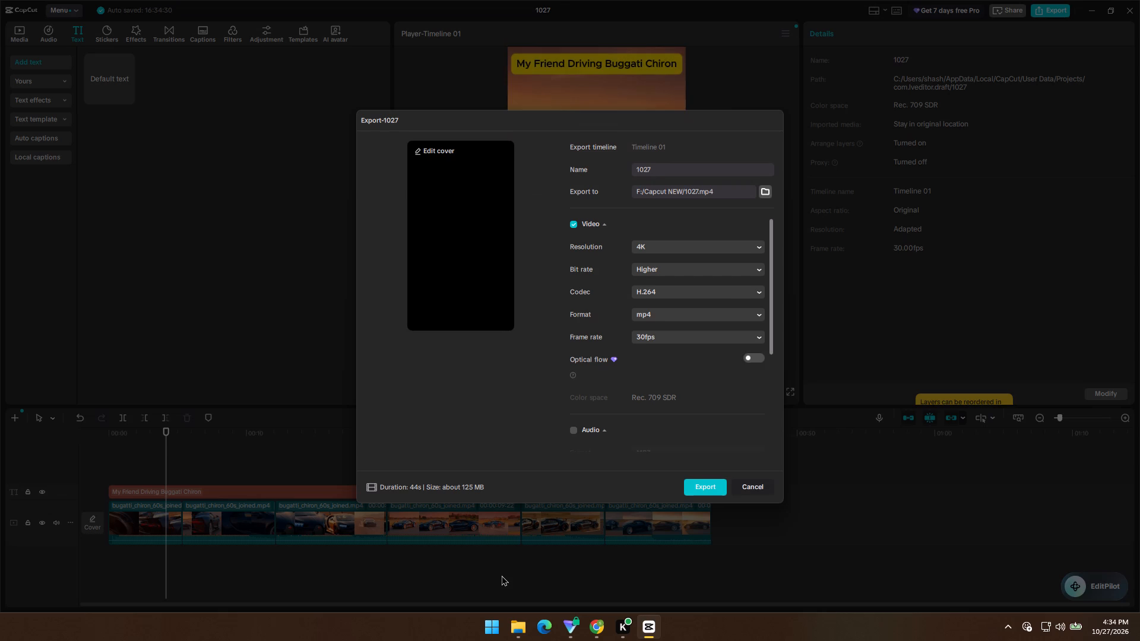
# Select all the video clips on the main track, without the title, and raise their volume to 20.0 dB.
pyautogui.hotkey('ctrl', 'a')
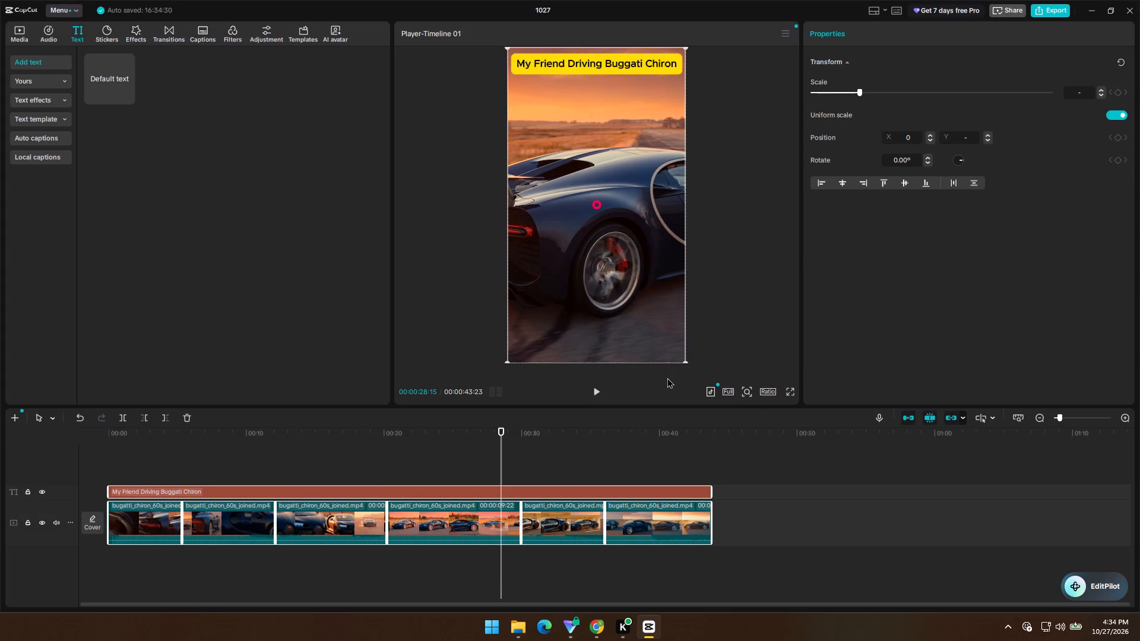
pyautogui.click(541, 528)
pyautogui.moveTo(129, 561); pyautogui.dragTo(131, 558)
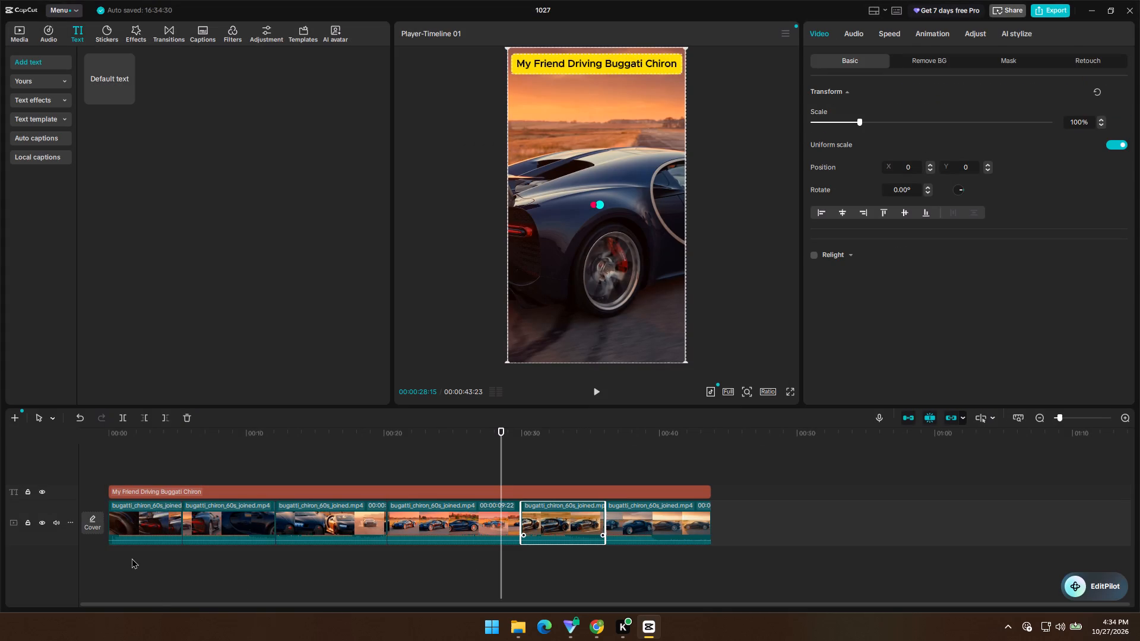
pyautogui.moveTo(131, 558); pyautogui.dragTo(660, 510)
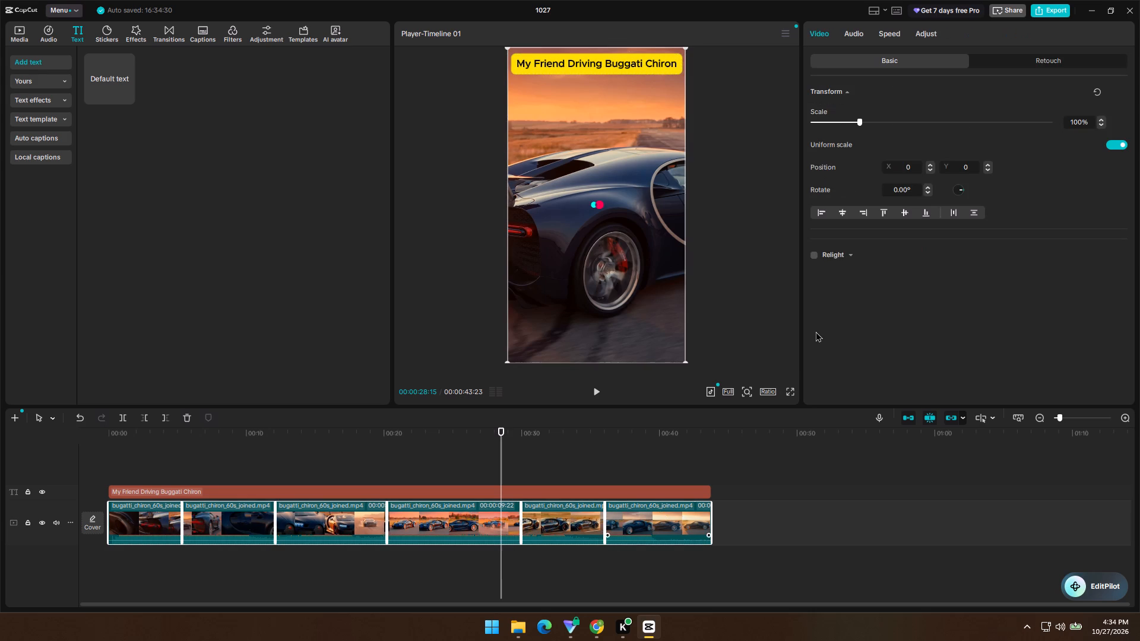
pyautogui.click(863, 35)
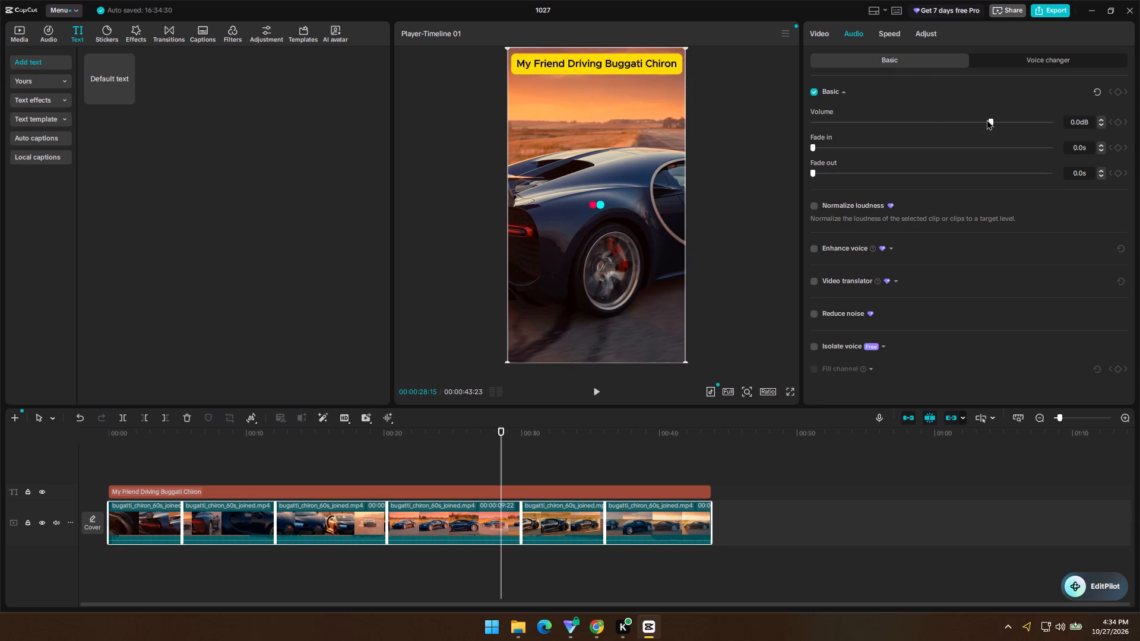
pyautogui.moveTo(990, 119); pyautogui.dragTo(1139, 103)
# Play the video from about 19 seconds to check the louder audio.
pyautogui.press('space')
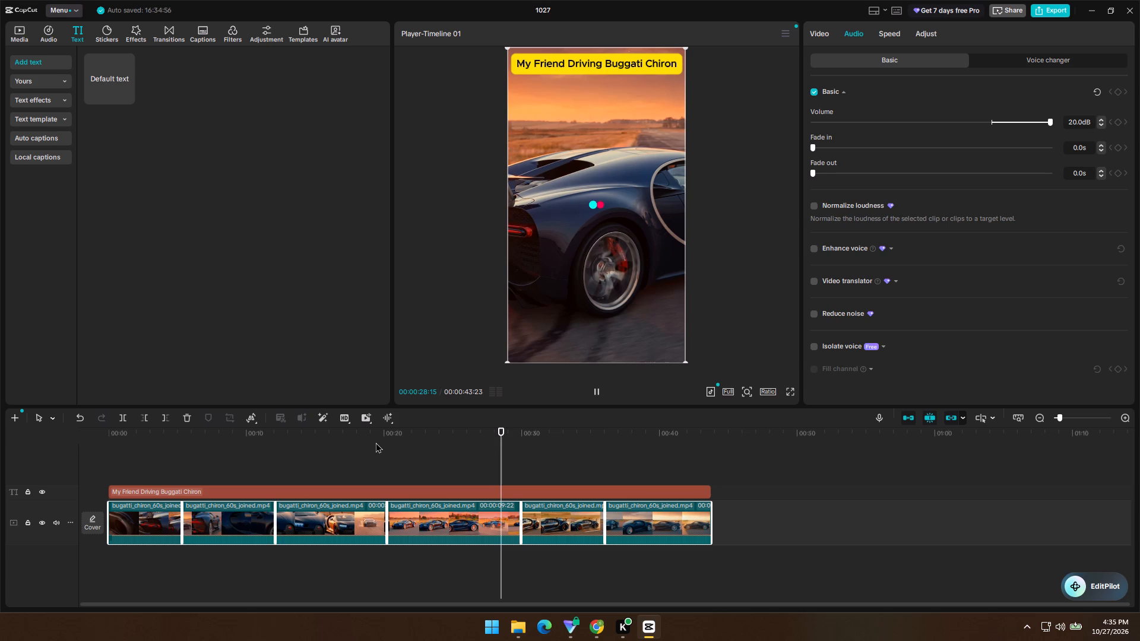
pyautogui.click(376, 436)
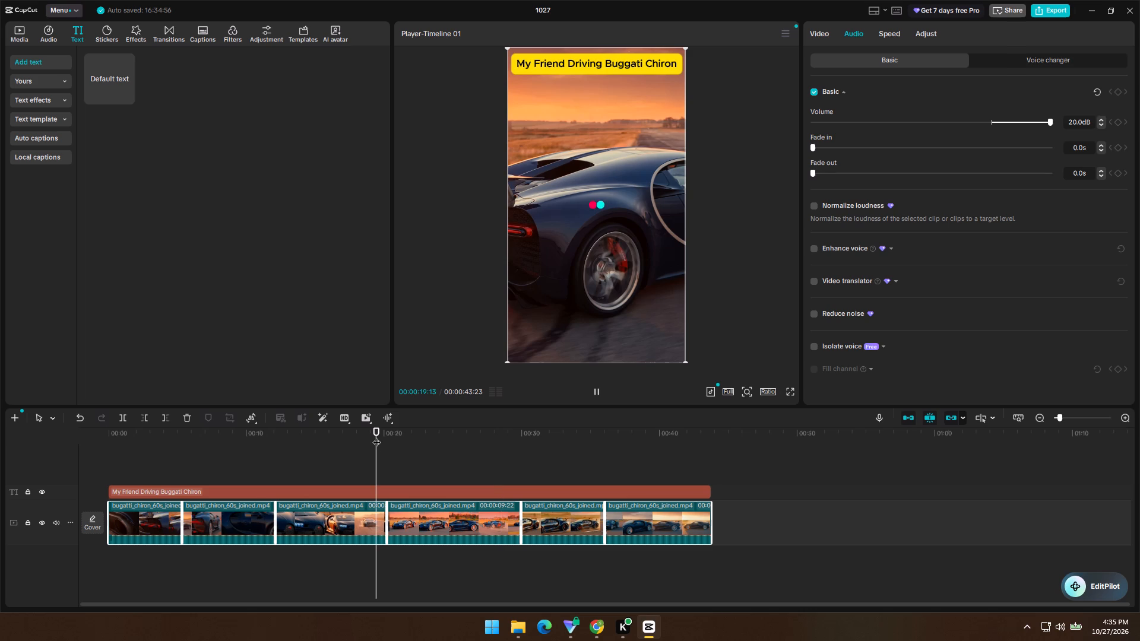
pyautogui.press('space')
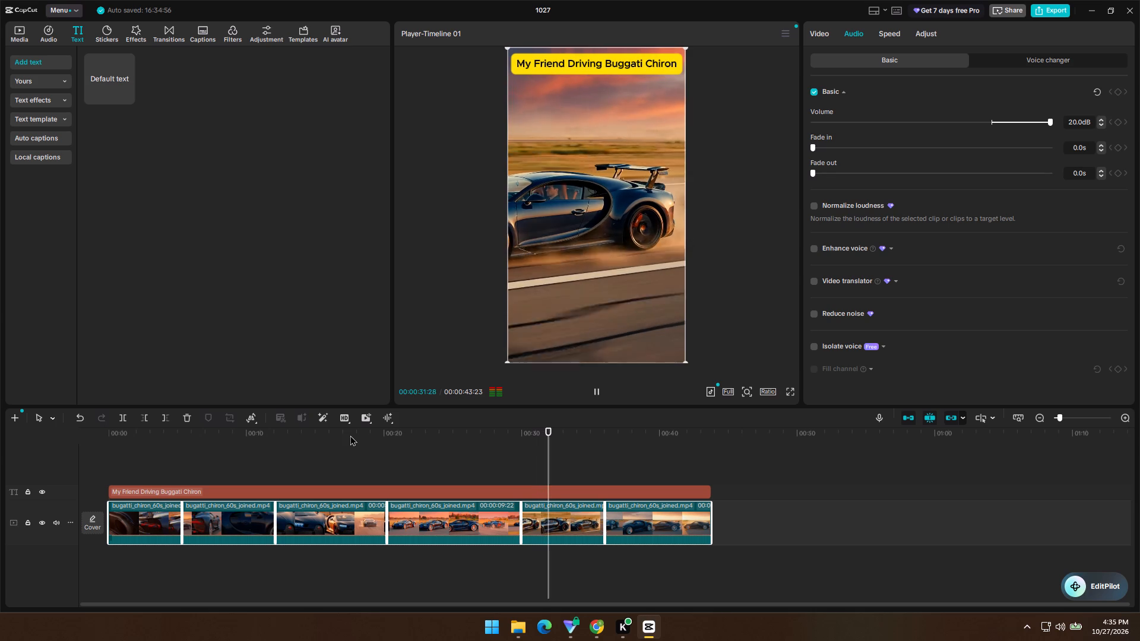
pyautogui.press('space')
pyautogui.scroll(10, 850, 253)
pyautogui.scroll(2, 876, 212)
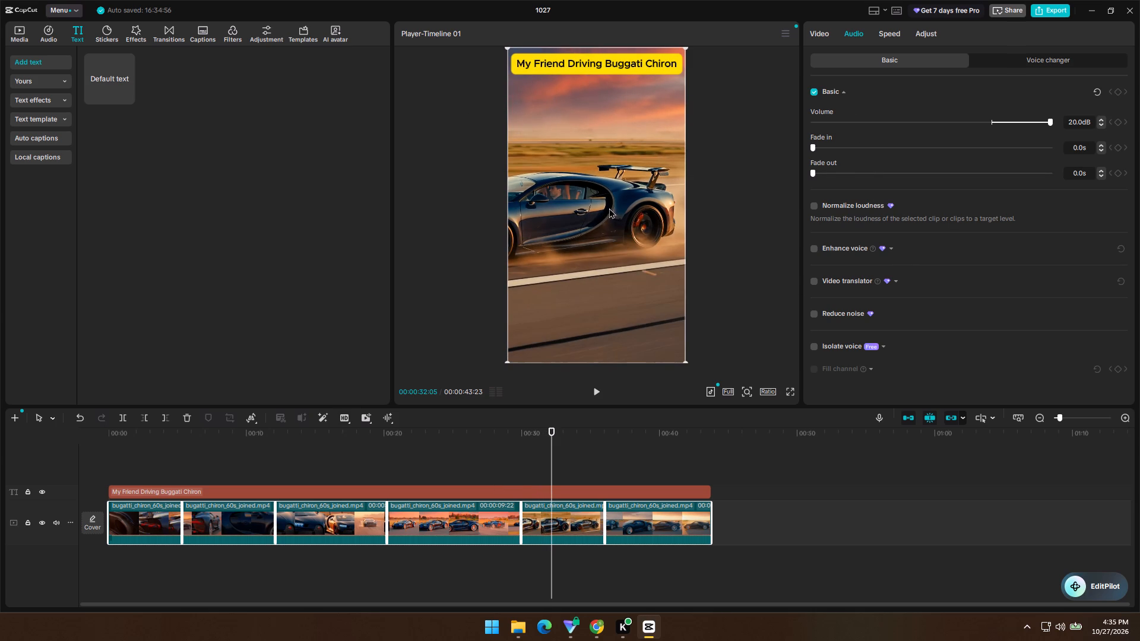
# Open the export settings and select the export file name for editing.
pyautogui.click(1050, 7)
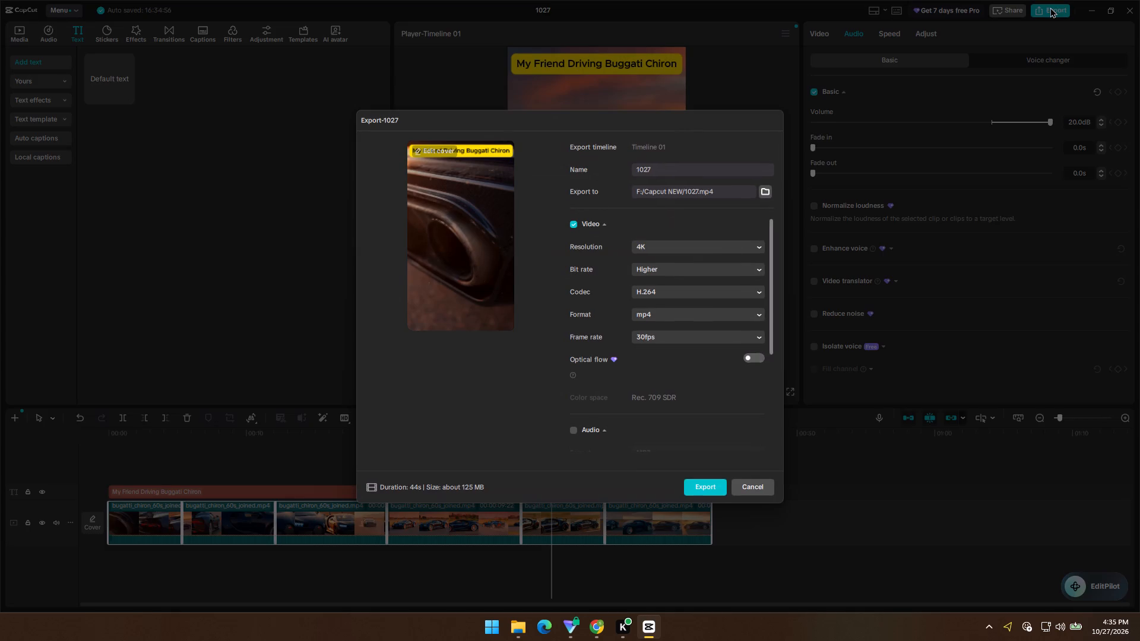
pyautogui.click(693, 169)
pyautogui.hotkey('ctrl', 'a')
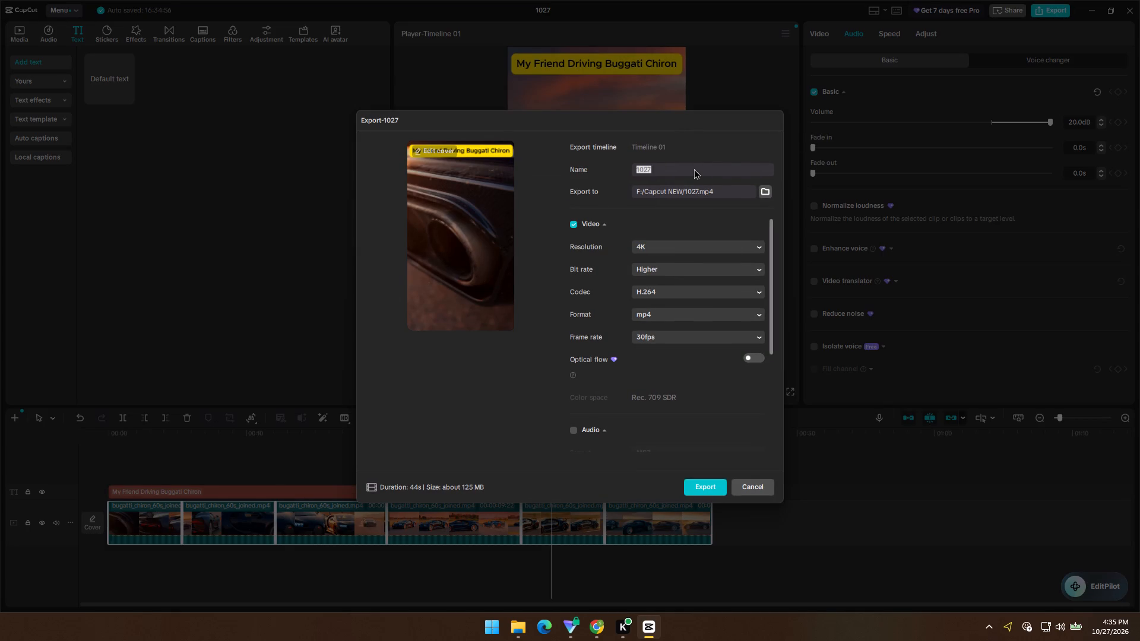
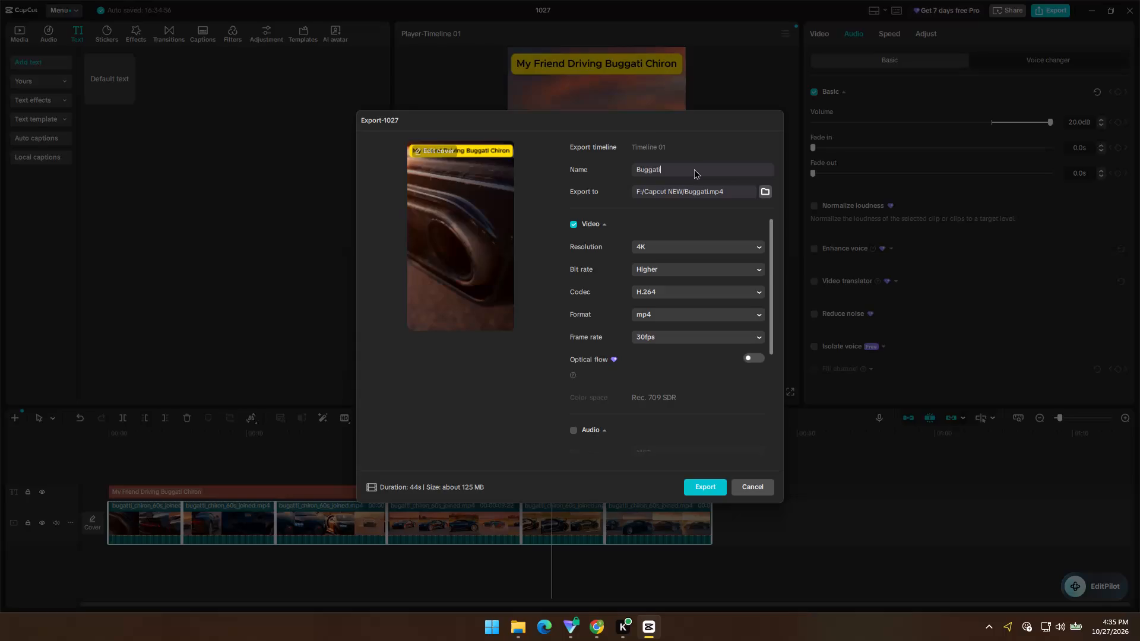
# Complete the export file name as "Buggati Chiron", keep the resolution at 4K, and export the video.
pyautogui.write('Chiron')
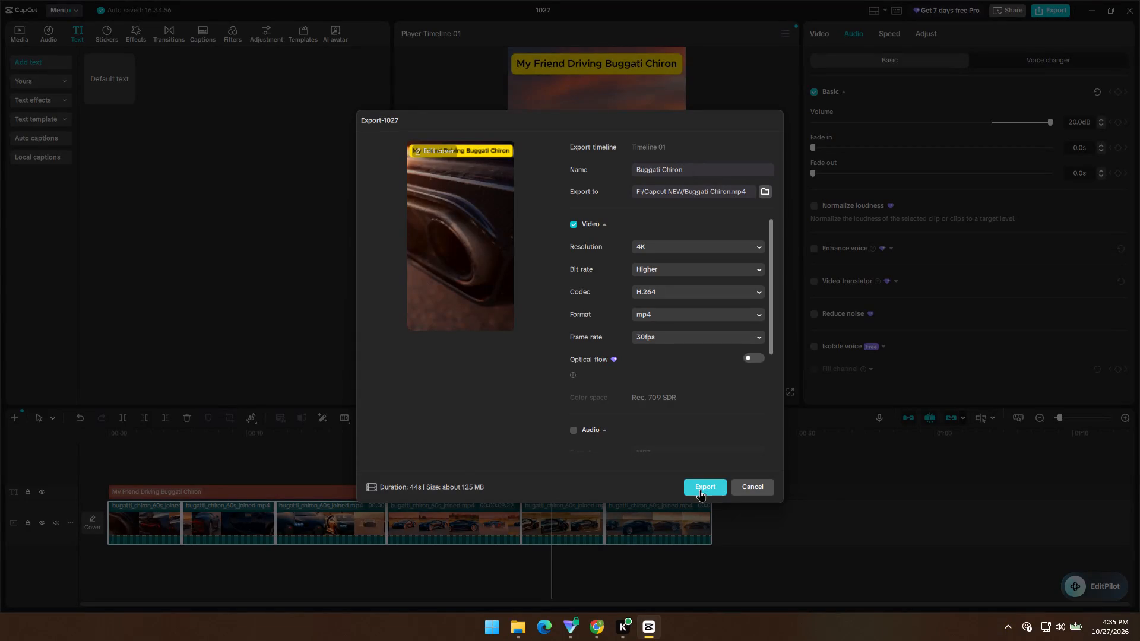
pyautogui.click(660, 241)
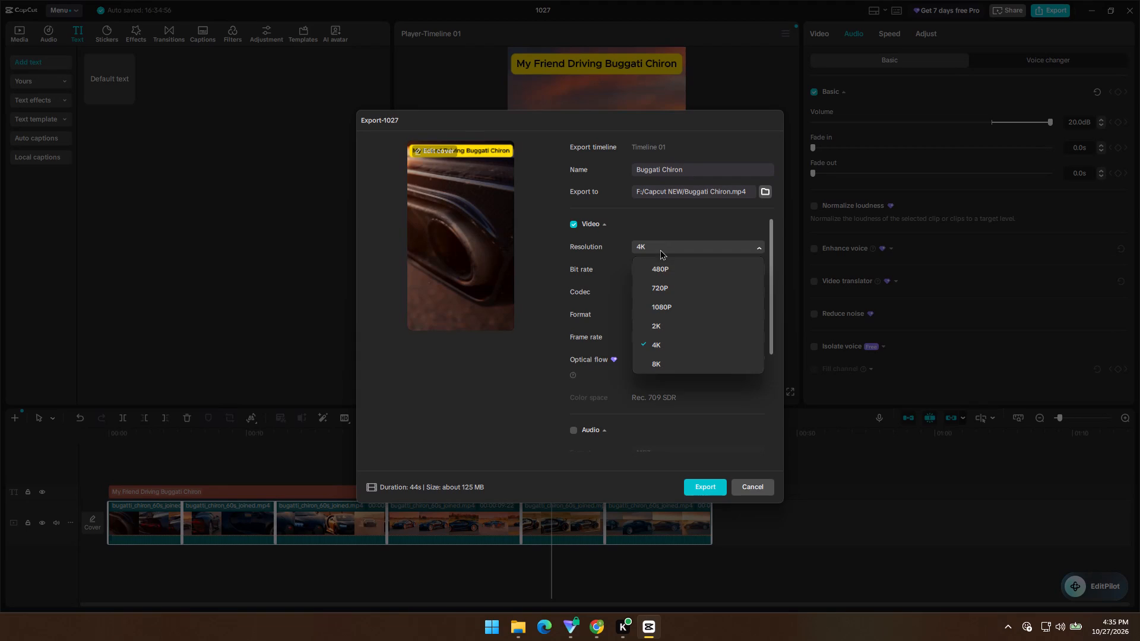
pyautogui.click(660, 249)
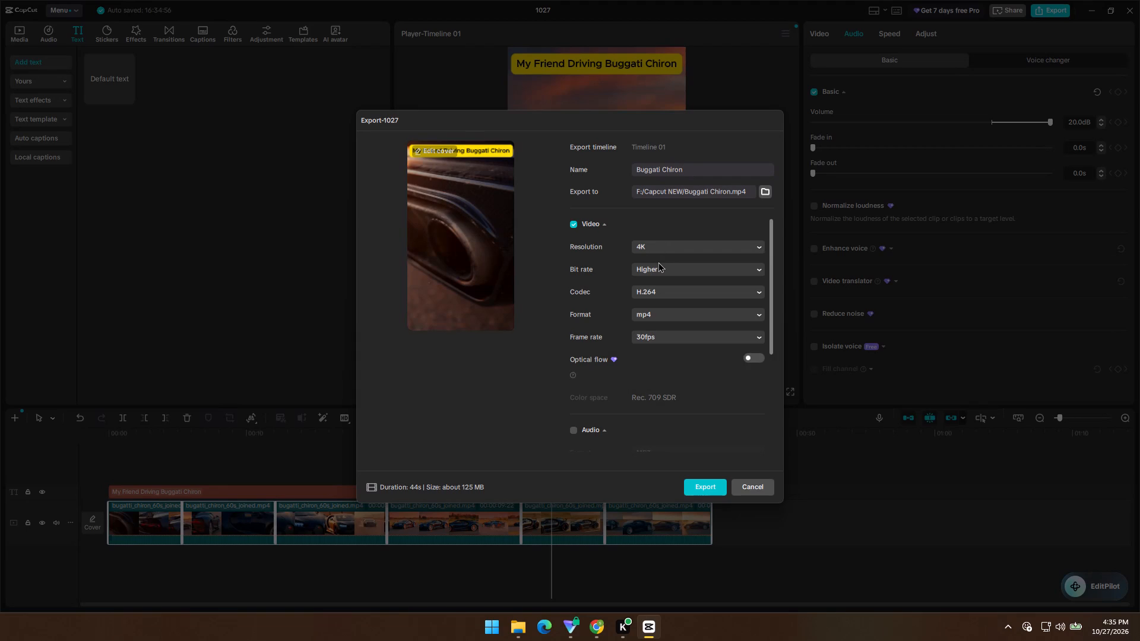
pyautogui.click(697, 484)
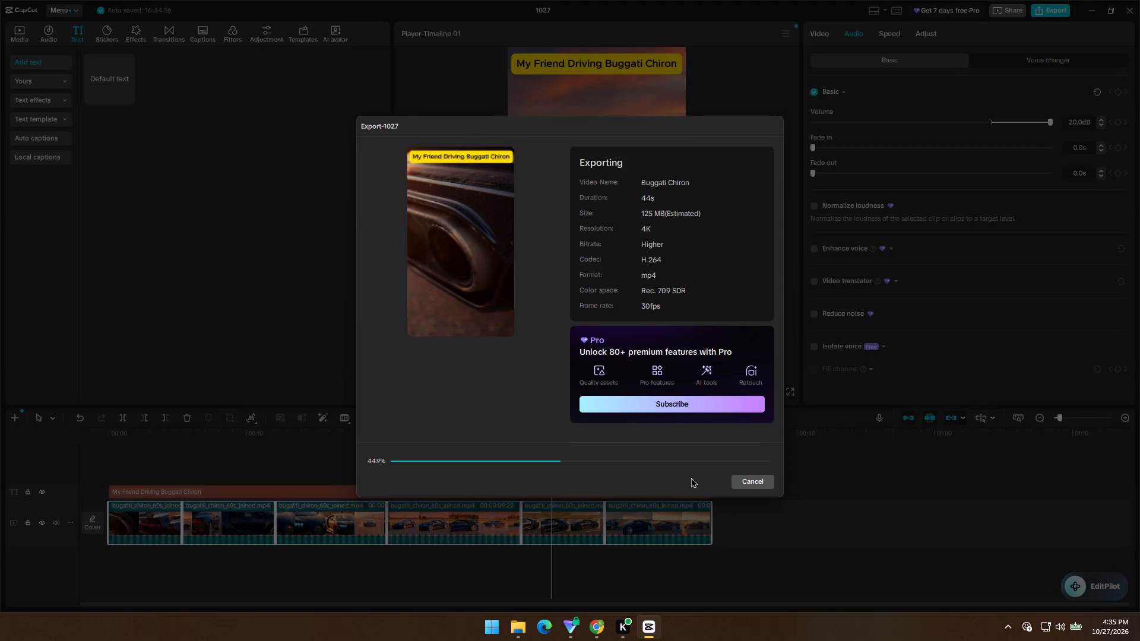
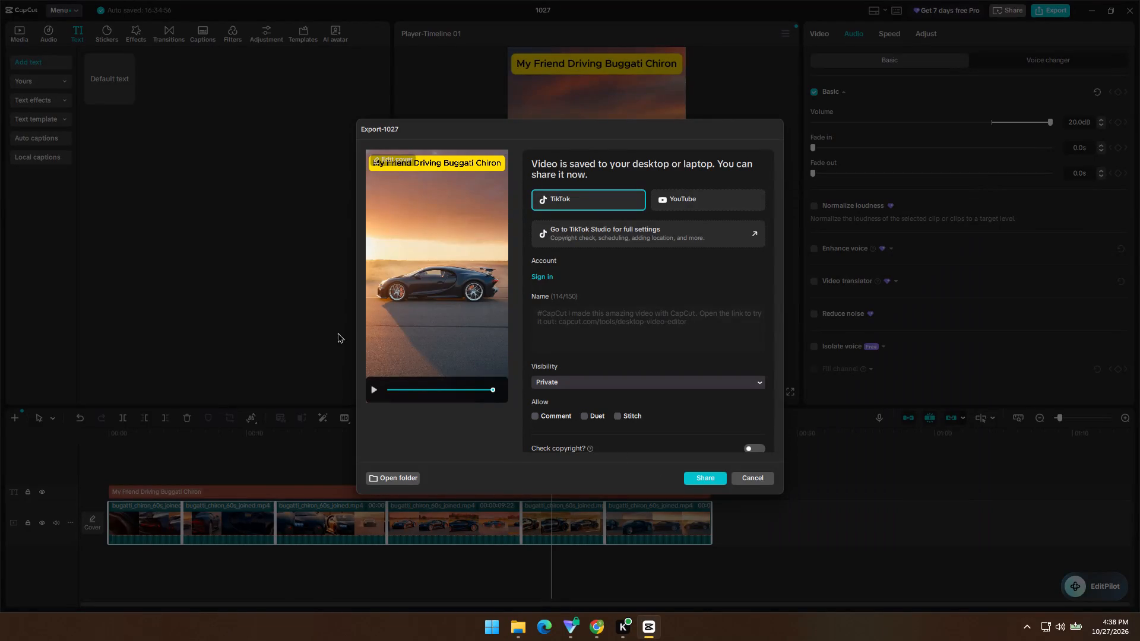
# Close the finished export window without sharing the video.
pyautogui.click(749, 478)
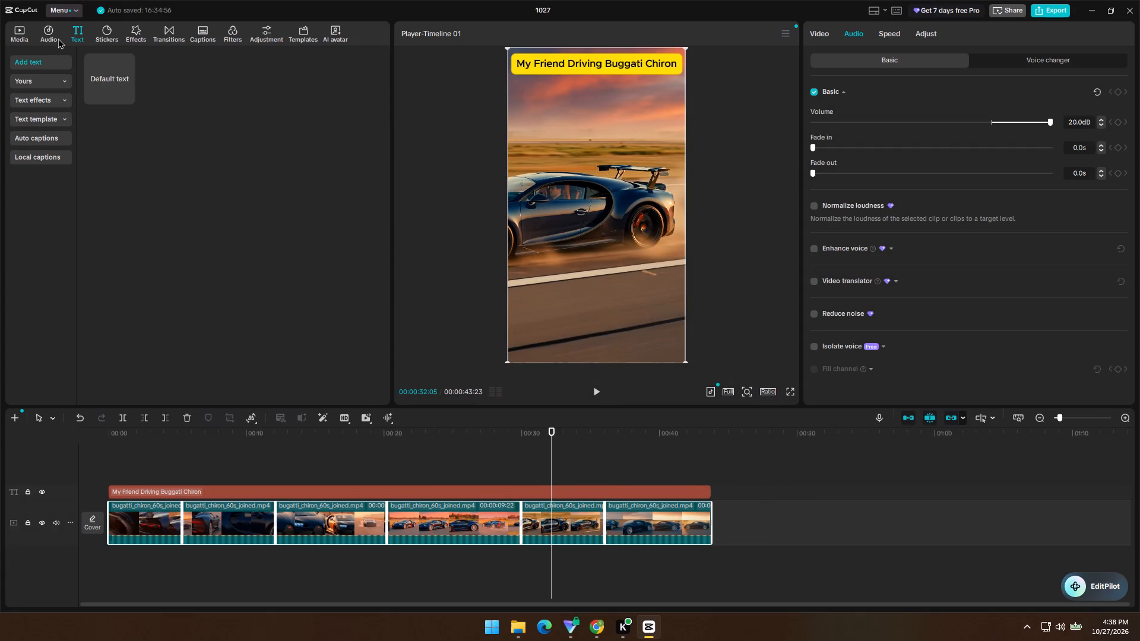
# Show the project media and delete the title and all the Bugatti video clips from the timeline.
pyautogui.click(18, 34)
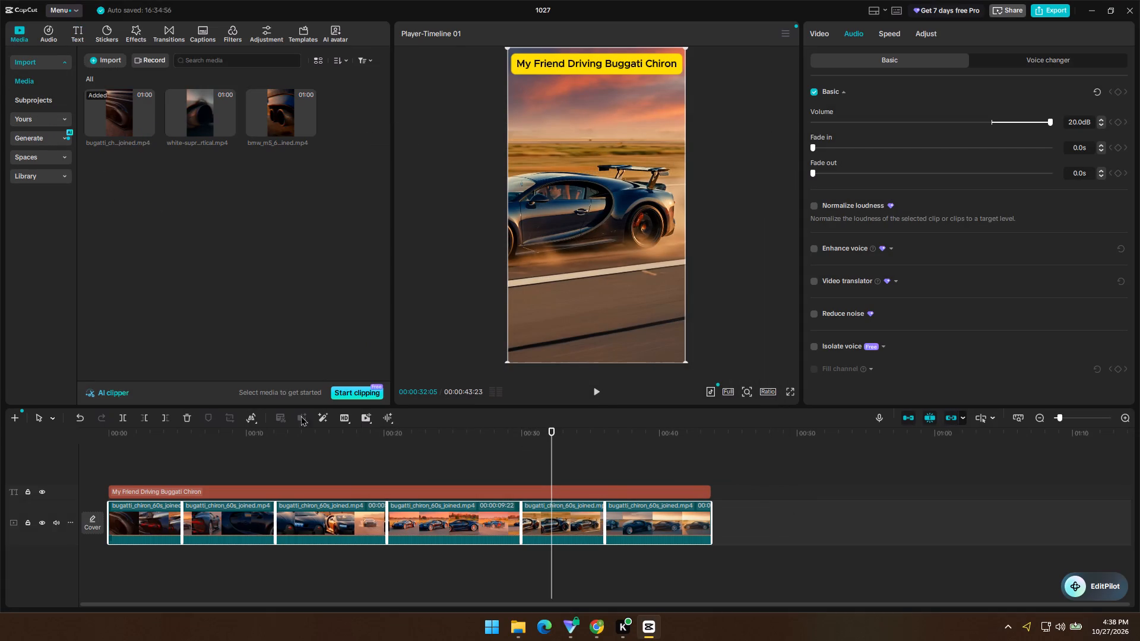
pyautogui.moveTo(115, 572); pyautogui.dragTo(691, 455)
pyautogui.press('Delete')
# Delete the used Bugatti video from the project's imported media.
pyautogui.click(117, 107)
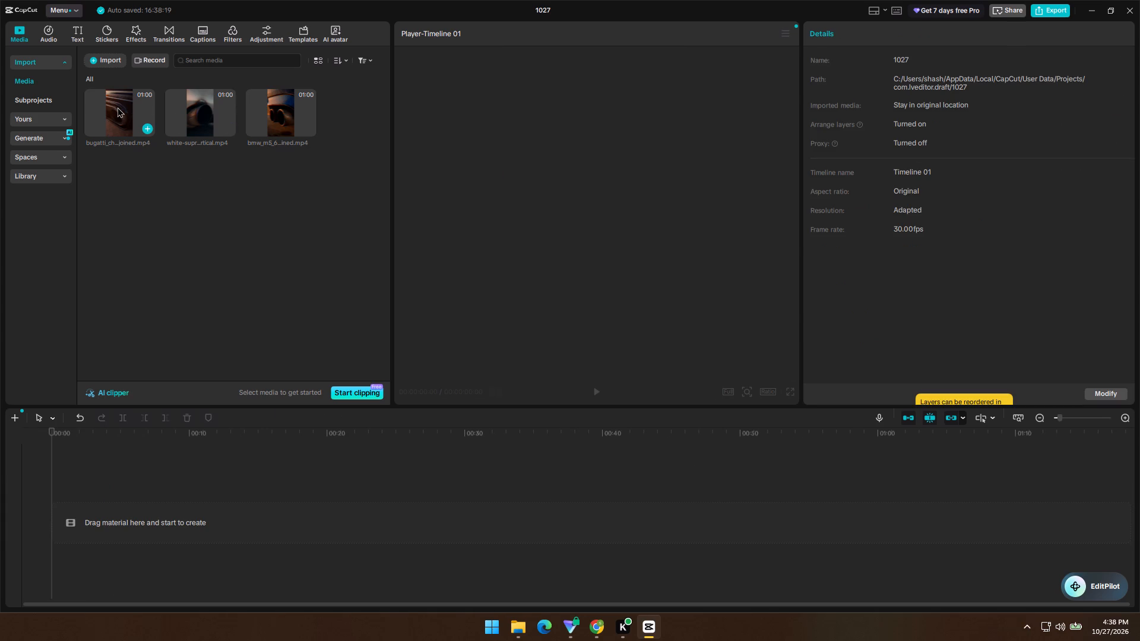
pyautogui.press('Delete')
# Add the first remaining imported video, the white-supr…tical.mp4 clip, to the emptied timeline.
pyautogui.click(145, 128)
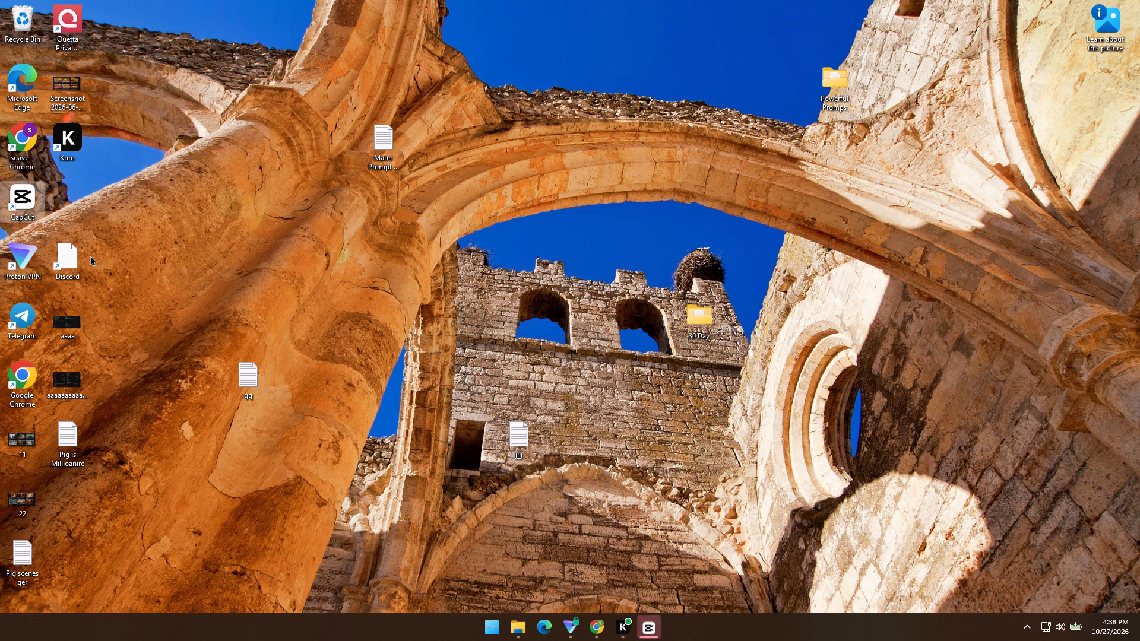
# Switch to the desktop and open Telegram.
pyautogui.doubleClick(24, 306)
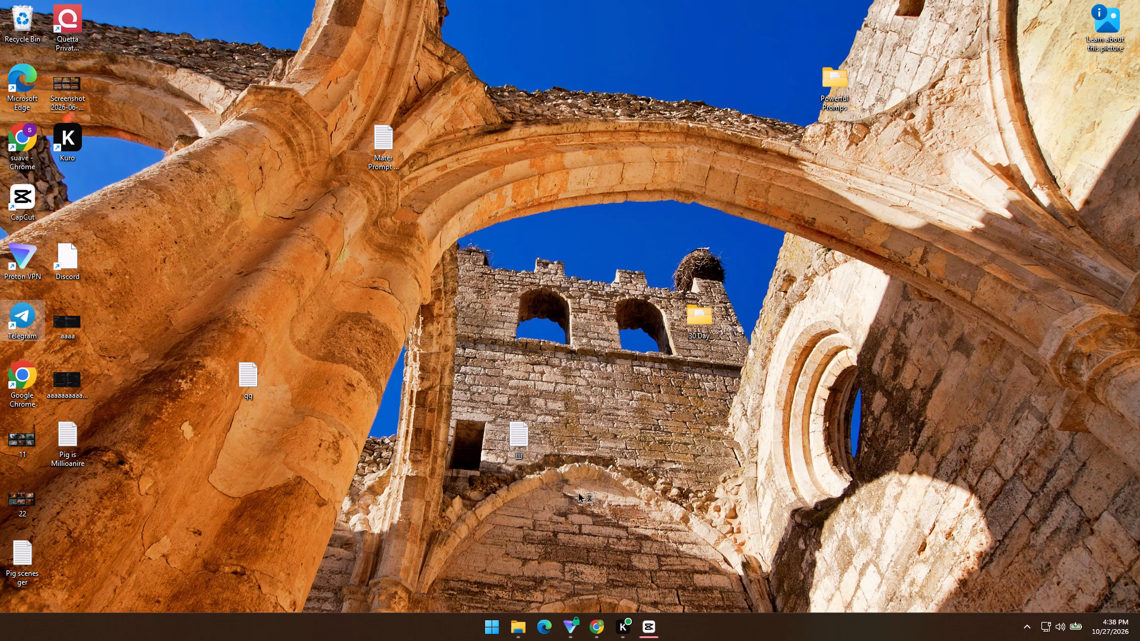
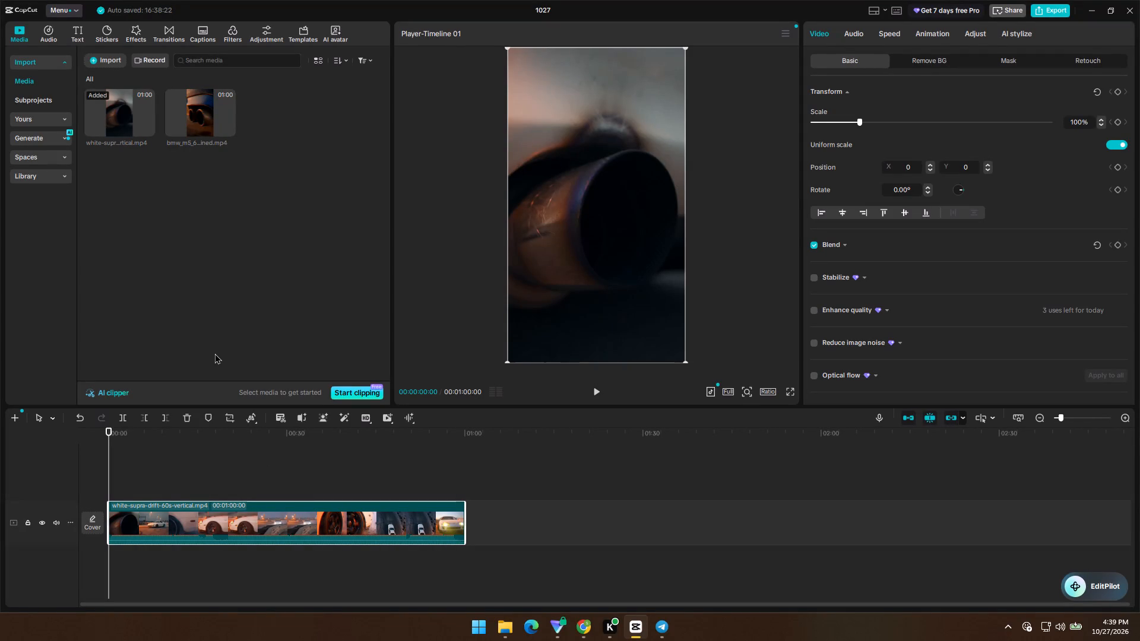
# Play the white Supra drift clip on the timeline from the beginning to review its footage.
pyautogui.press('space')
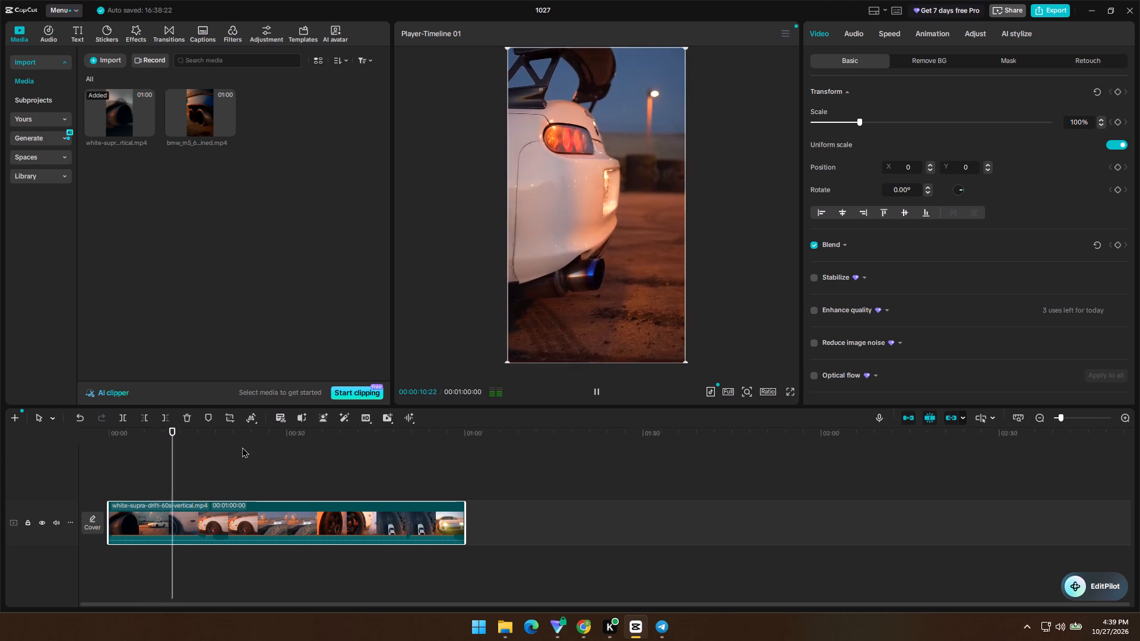
# Split the white Supra drift clip at 00:00:09:21.
pyautogui.press('space')
pyautogui.press('space')
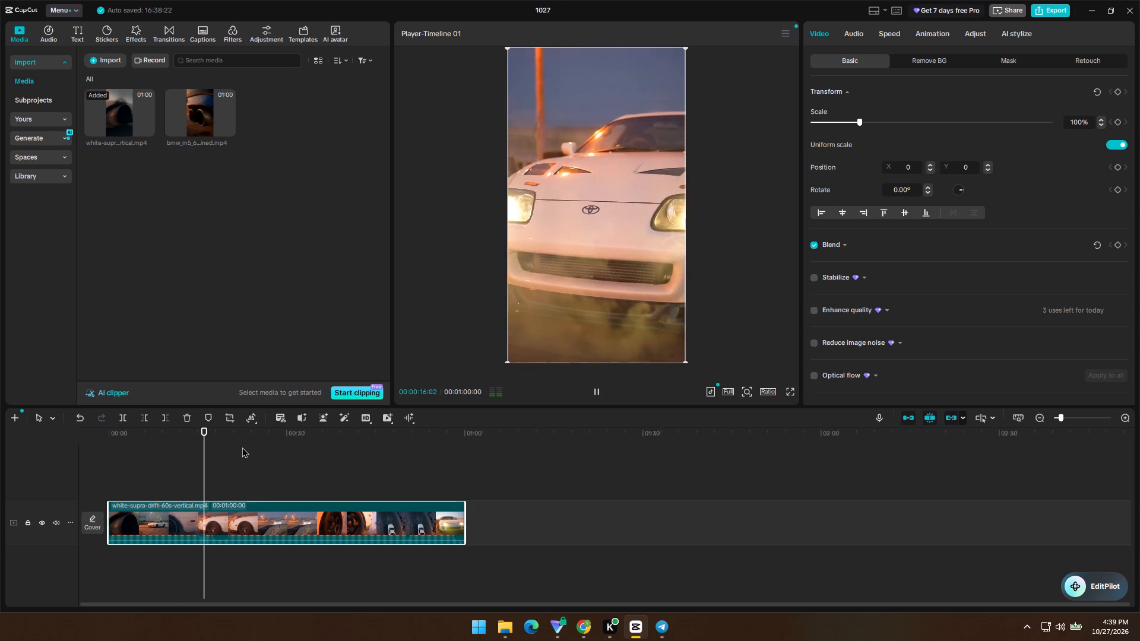
pyautogui.press('space')
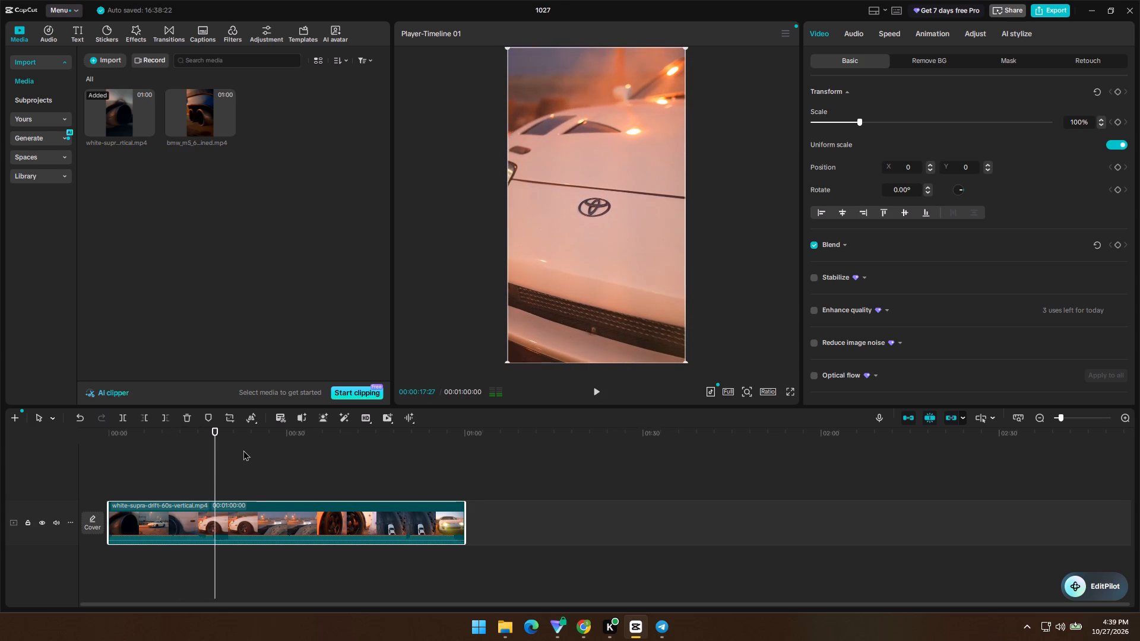
pyautogui.moveTo(164, 432); pyautogui.dragTo(172, 436)
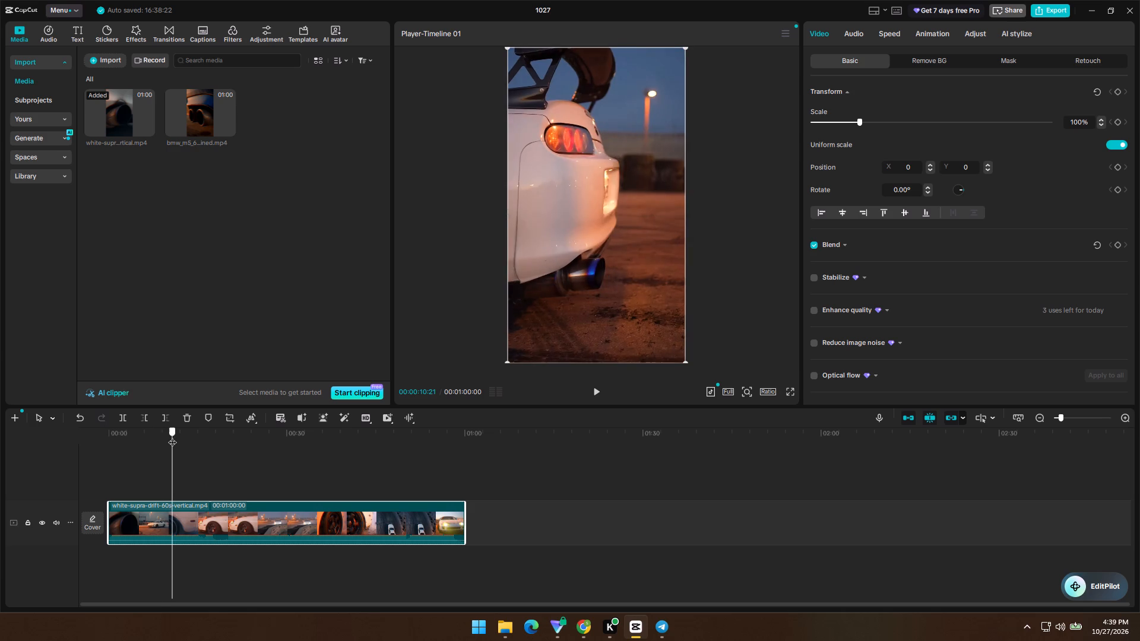
pyautogui.moveTo(172, 436); pyautogui.dragTo(166, 439)
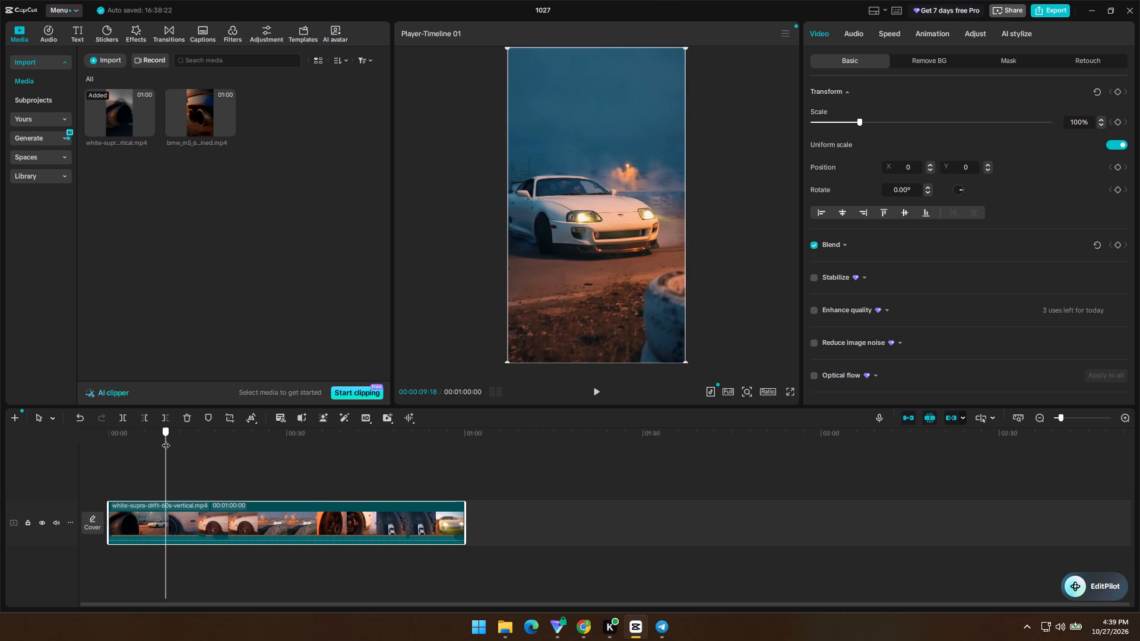
pyautogui.moveTo(166, 439); pyautogui.dragTo(166, 439)
pyautogui.hotkey('ctrl', 'b')
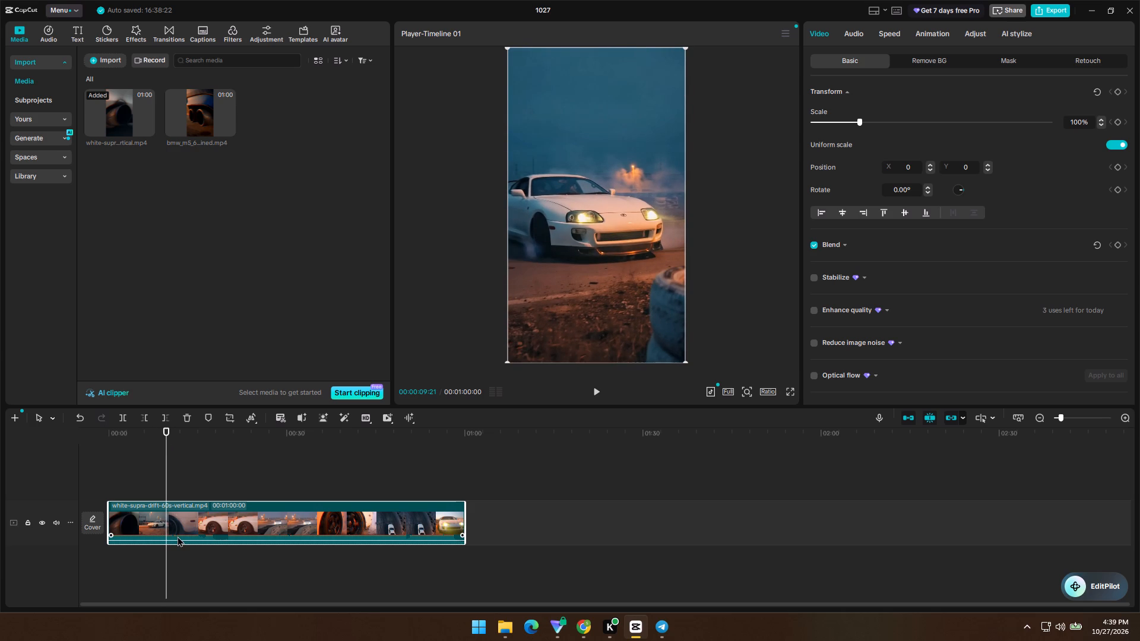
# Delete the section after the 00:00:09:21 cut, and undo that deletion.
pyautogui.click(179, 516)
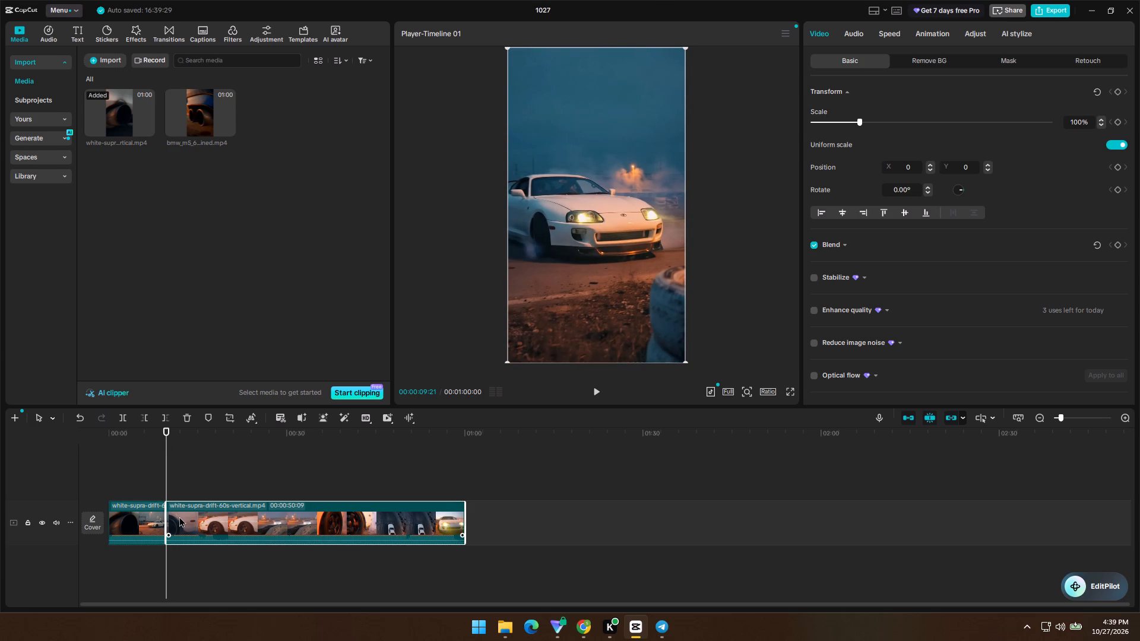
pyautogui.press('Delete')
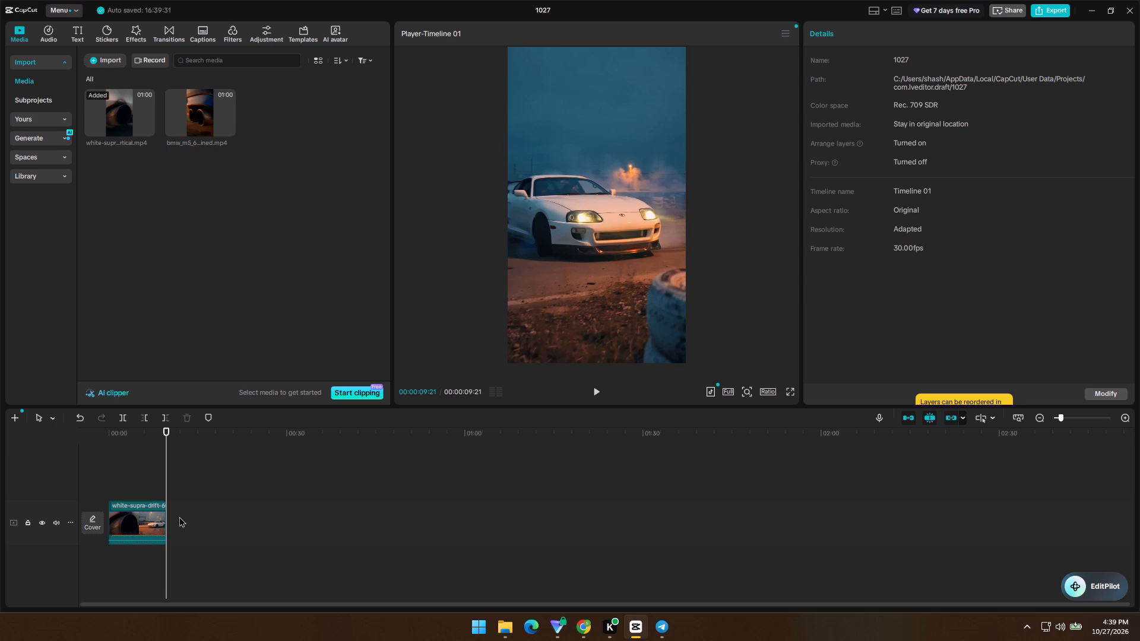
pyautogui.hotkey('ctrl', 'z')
# Split the Supra clip again at 00:00:20:09 and delete the segment between the two cuts.
pyautogui.click(183, 514)
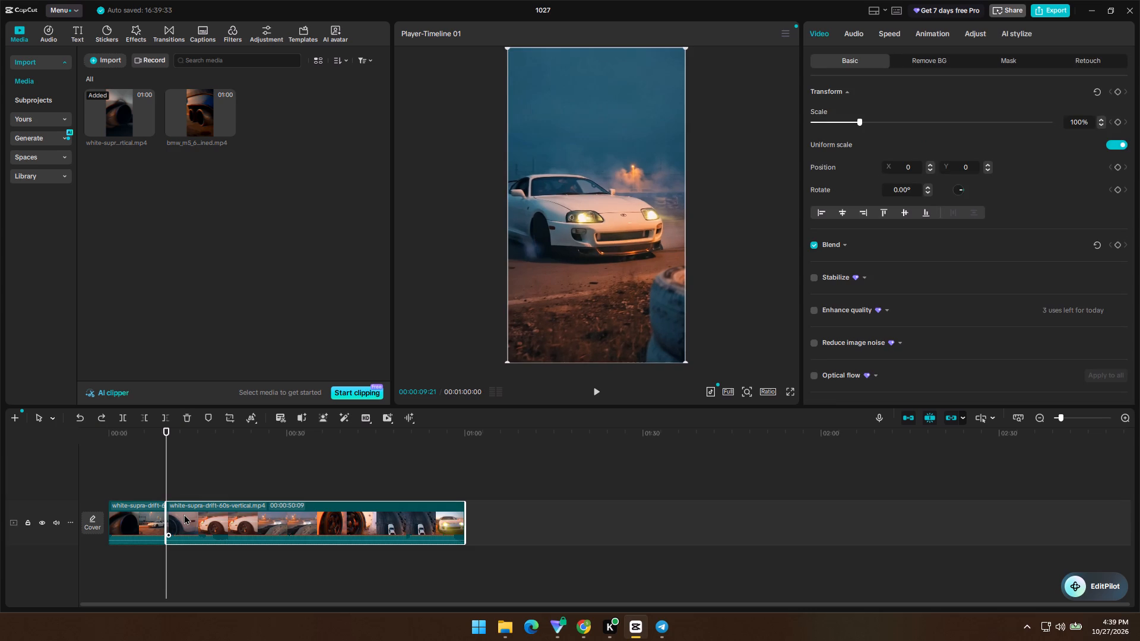
pyautogui.press('space')
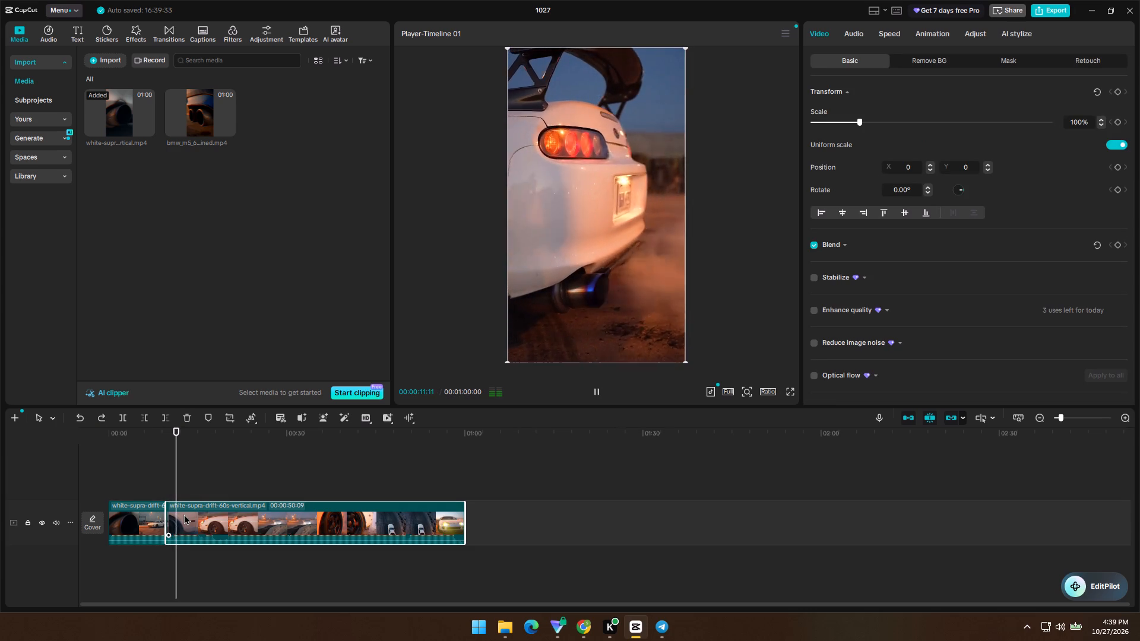
pyautogui.press('space')
pyautogui.press('space')
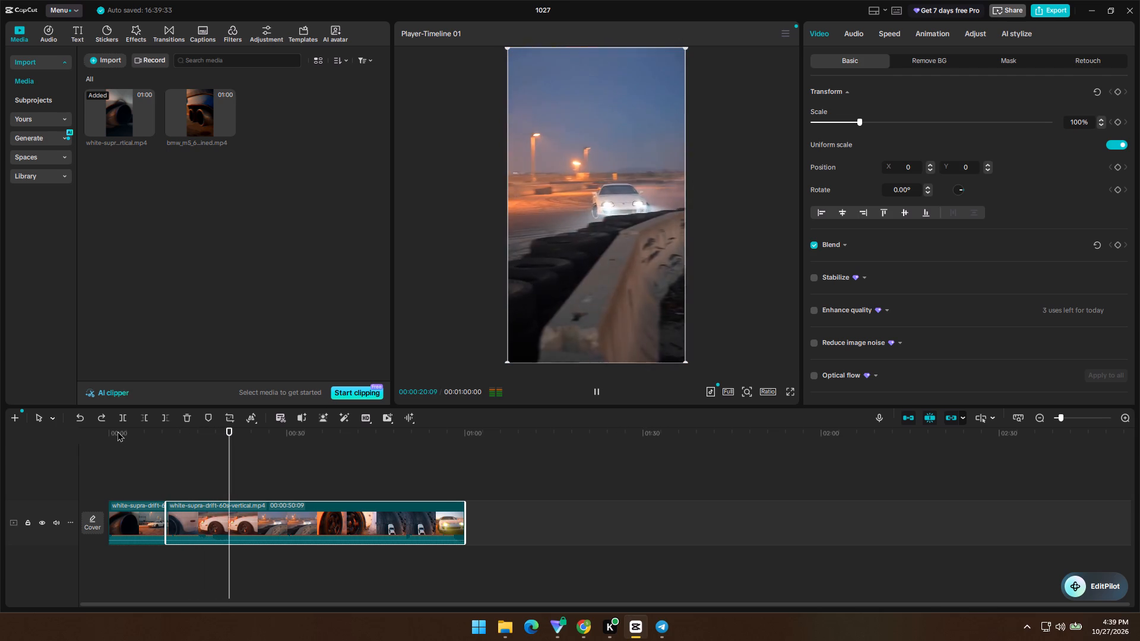
pyautogui.press('space')
pyautogui.moveTo(233, 462); pyautogui.dragTo(230, 465)
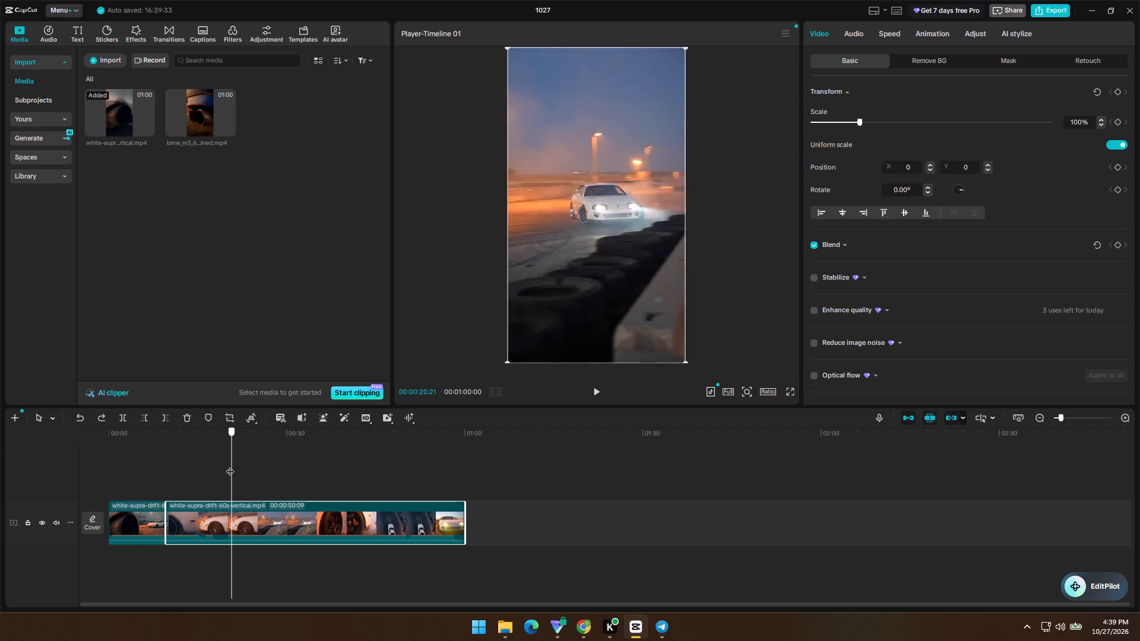
pyautogui.moveTo(230, 465); pyautogui.dragTo(229, 469)
pyautogui.hotkey('ctrl', 'b')
pyautogui.click(201, 520)
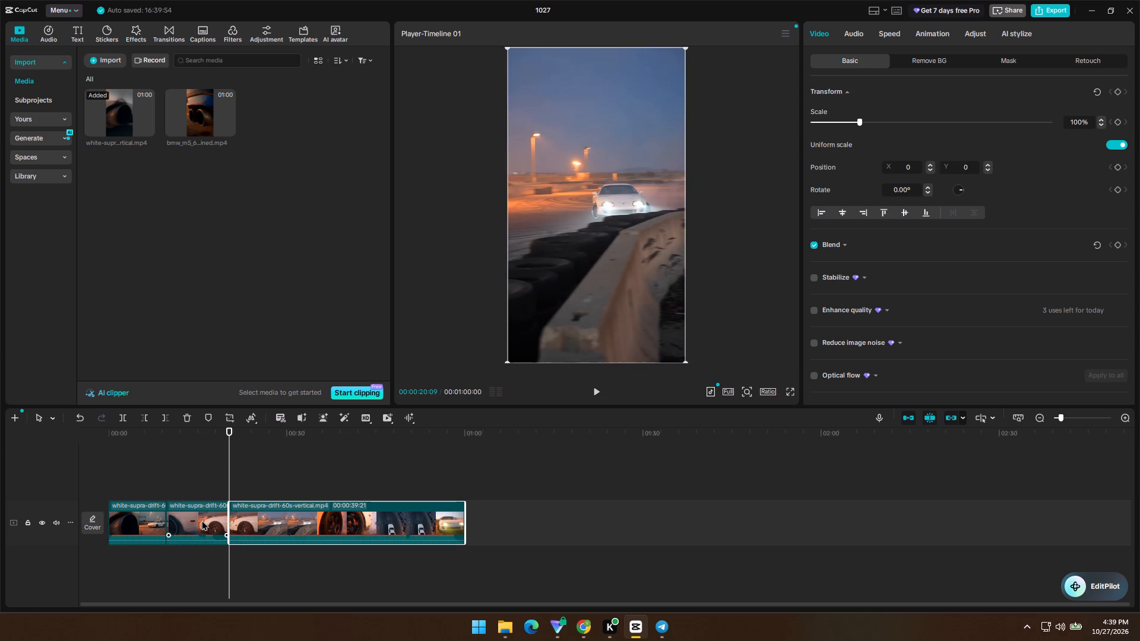
pyautogui.press('Delete')
# Preview the remaining footage and split the second clip at 00:00:29:12.
pyautogui.click(151, 439)
pyautogui.press('space')
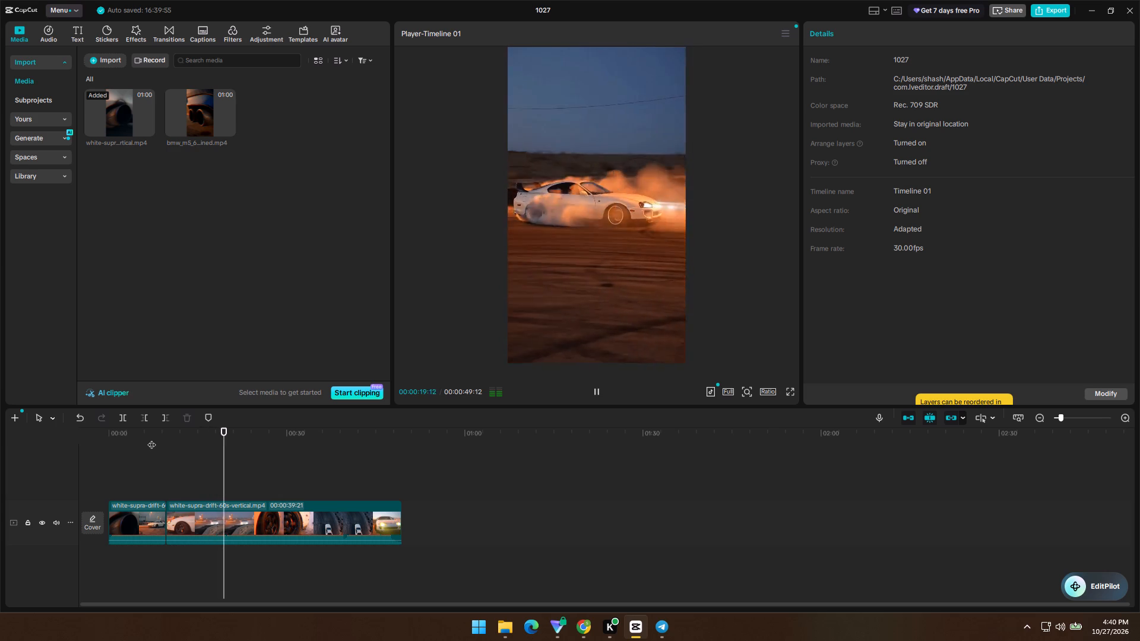
pyautogui.press('space')
pyautogui.press('space')
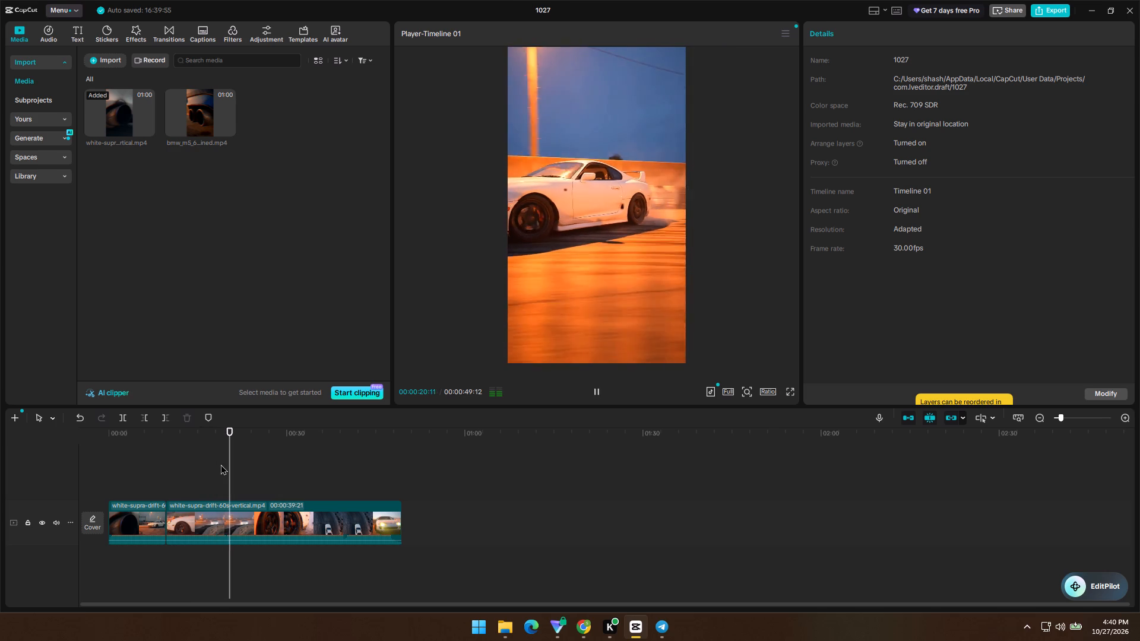
pyautogui.press('space')
pyautogui.click(217, 437)
pyautogui.press('space')
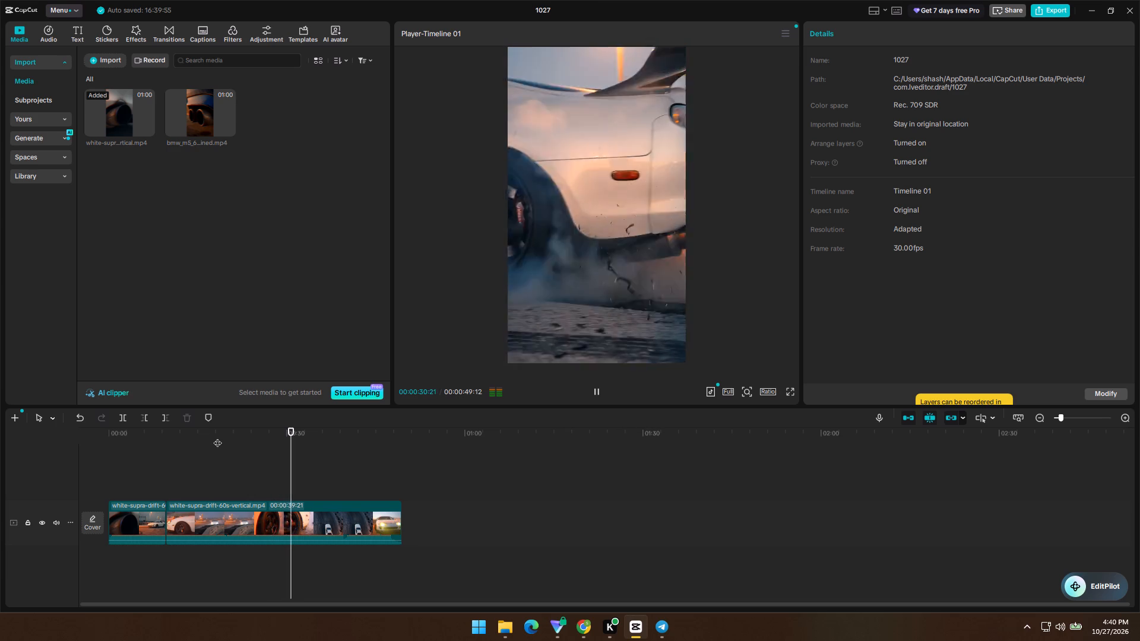
pyautogui.press('space')
pyautogui.keyDown('ctrl'); pyautogui.scroll(10, 253, 476); pyautogui.keyUp('ctrl')
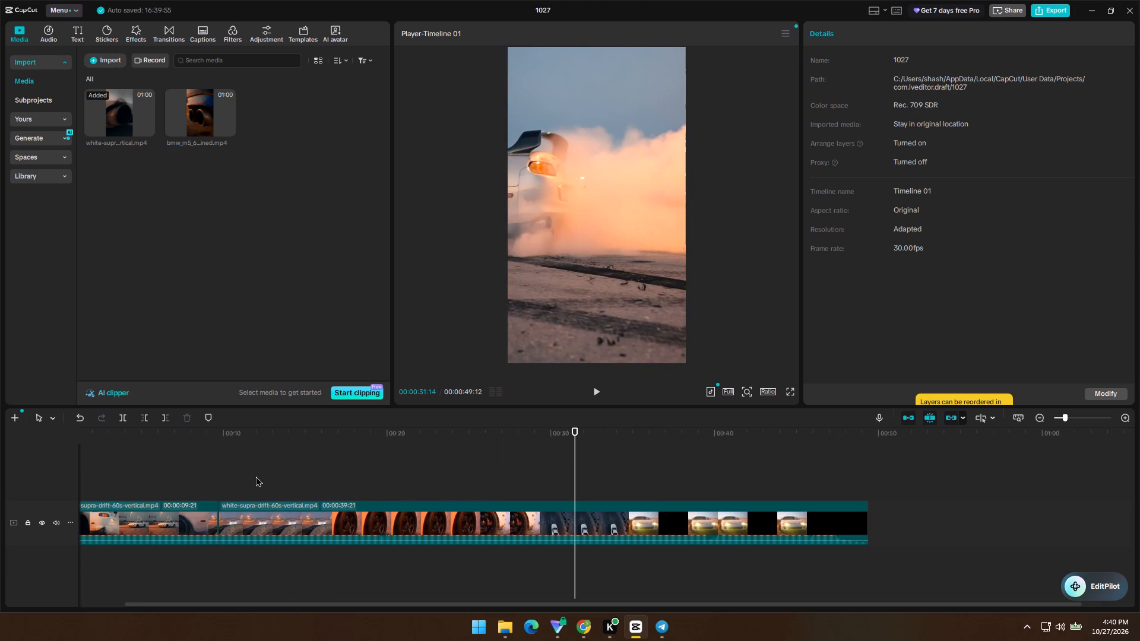
pyautogui.keyDown('ctrl'); pyautogui.scroll(3, 340, 483); pyautogui.keyUp('ctrl')
pyautogui.click(518, 431)
pyautogui.press('space')
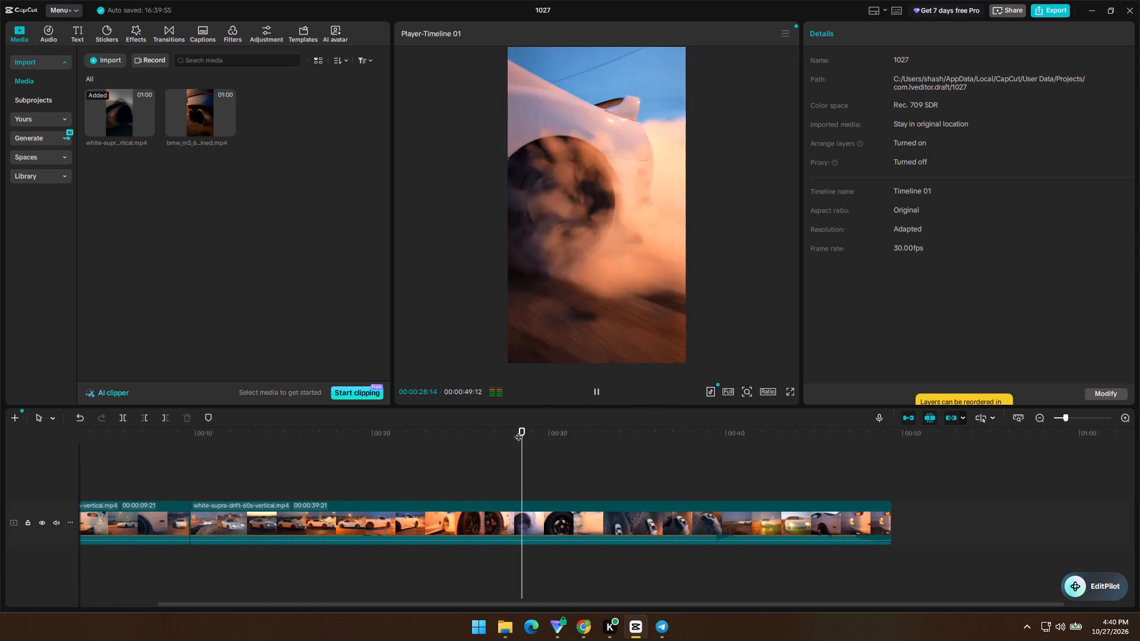
pyautogui.press('space')
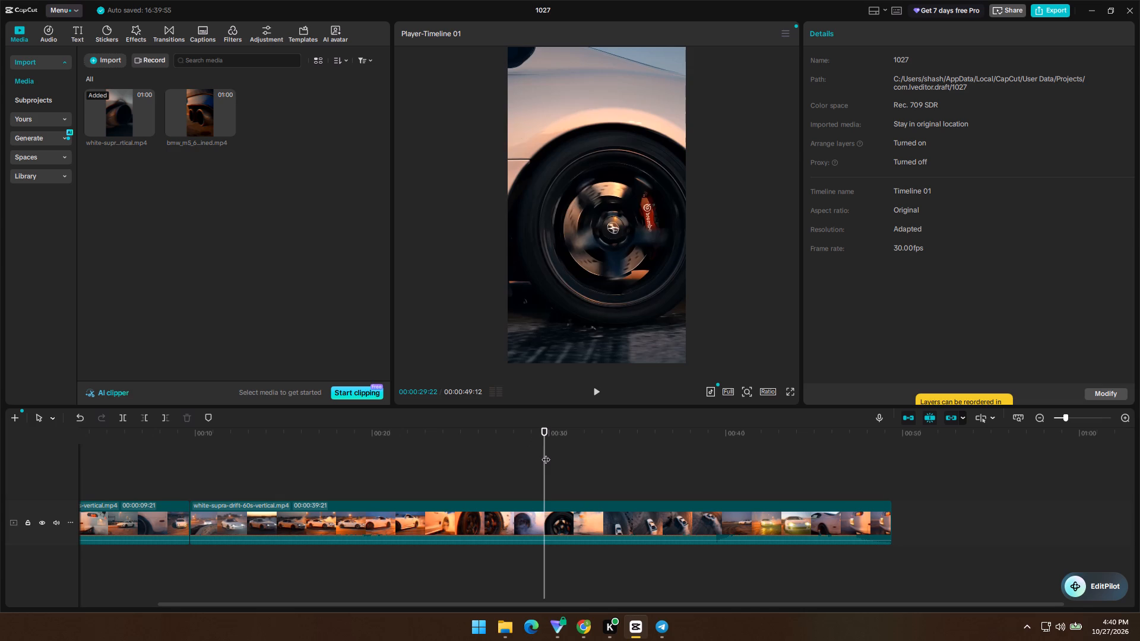
pyautogui.moveTo(546, 453); pyautogui.dragTo(539, 462)
pyautogui.keyDown('ctrl'); pyautogui.click(537, 520); pyautogui.keyUp('ctrl')
pyautogui.hotkey('ctrl', 'b')
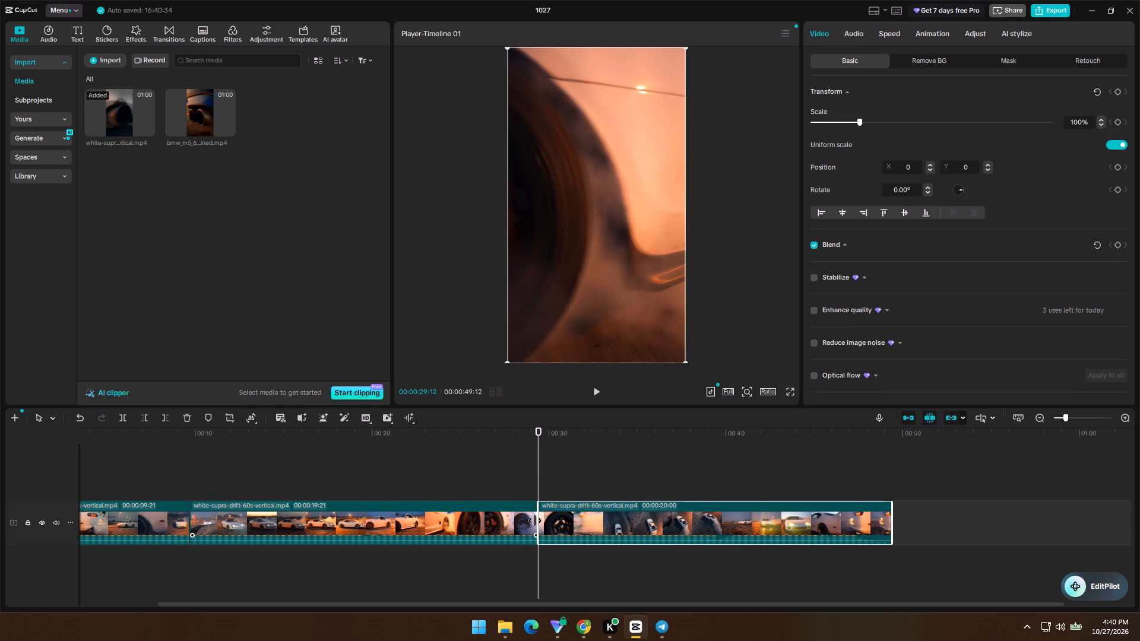
# Split the last clip at 00:00:32:12 and delete the segment between 00:00:29:12 and the new cut.
pyautogui.press('space')
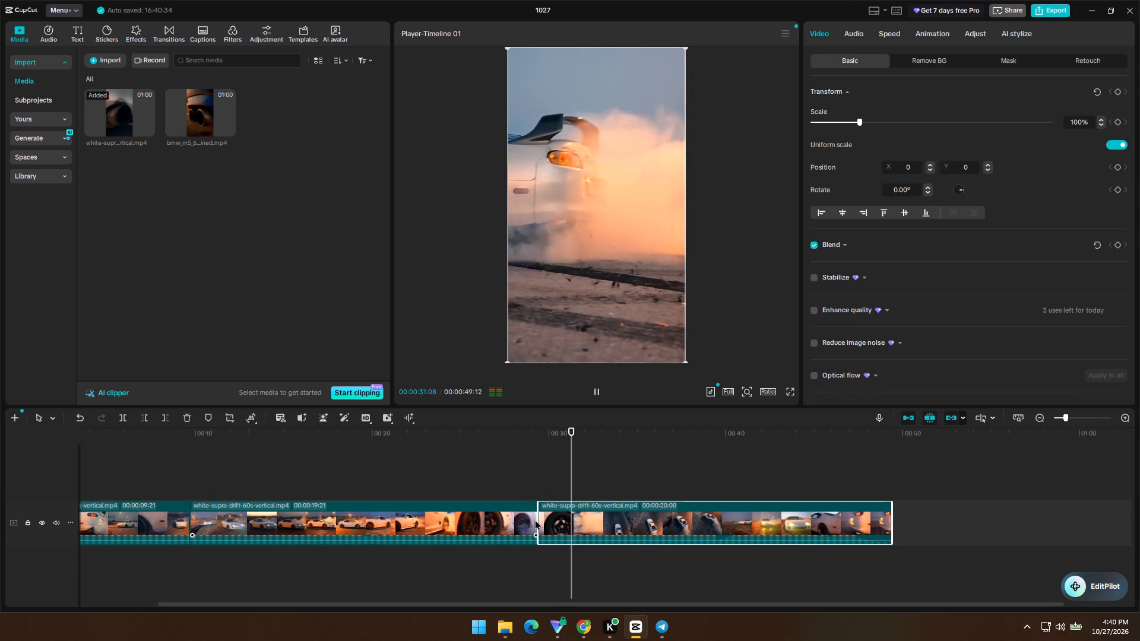
pyautogui.press('space')
pyautogui.press('space')
pyautogui.press('space')
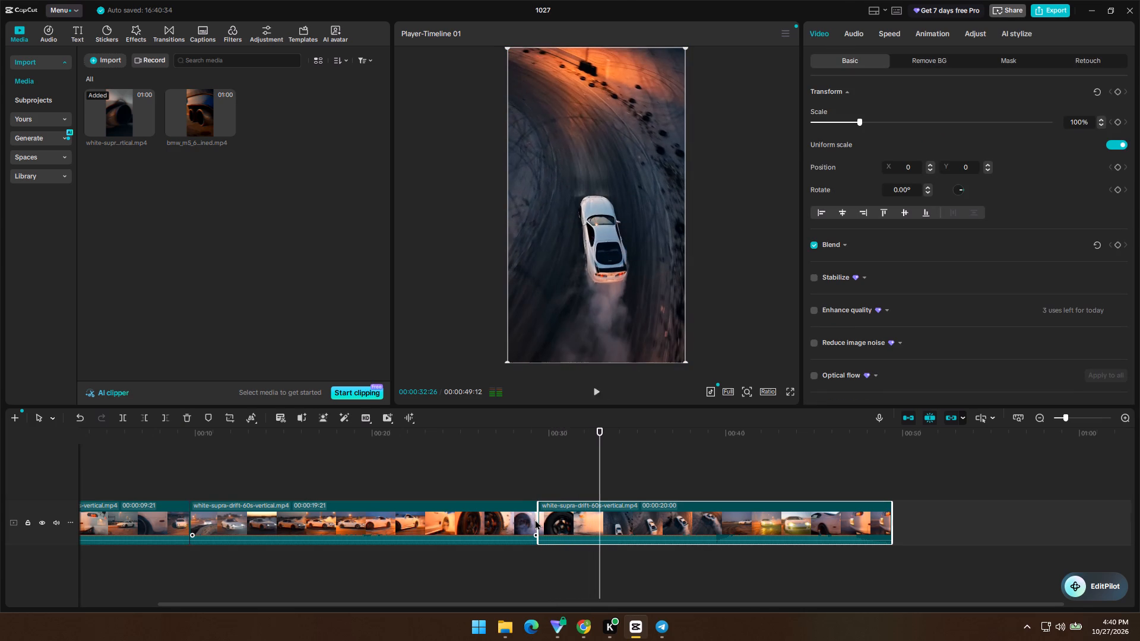
pyautogui.moveTo(598, 461); pyautogui.dragTo(592, 469)
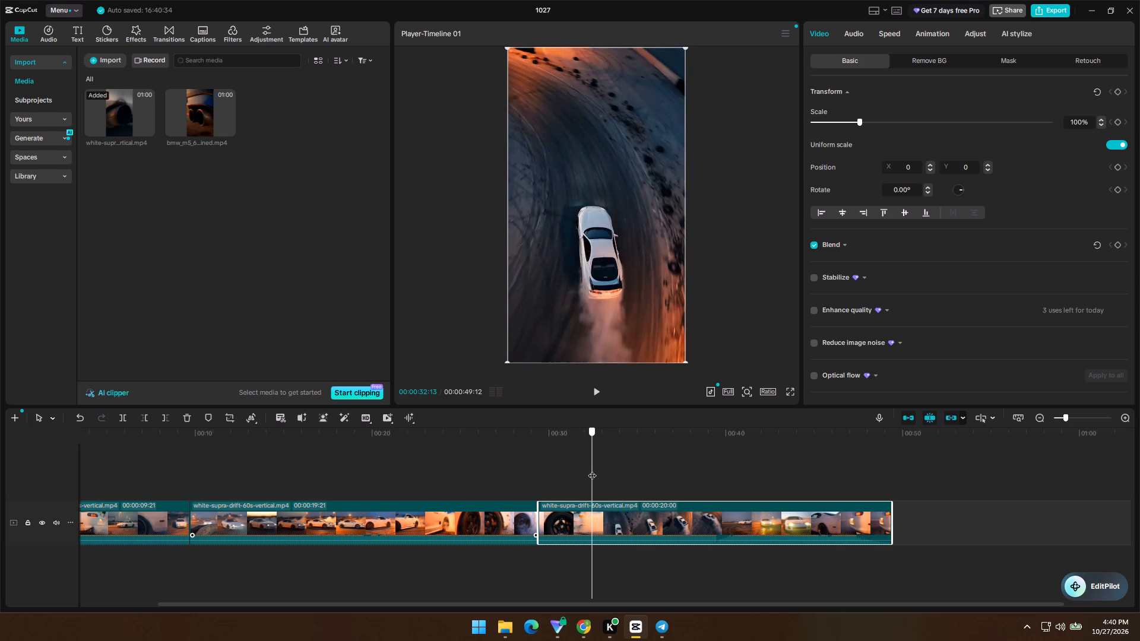
pyautogui.moveTo(592, 469); pyautogui.dragTo(591, 472)
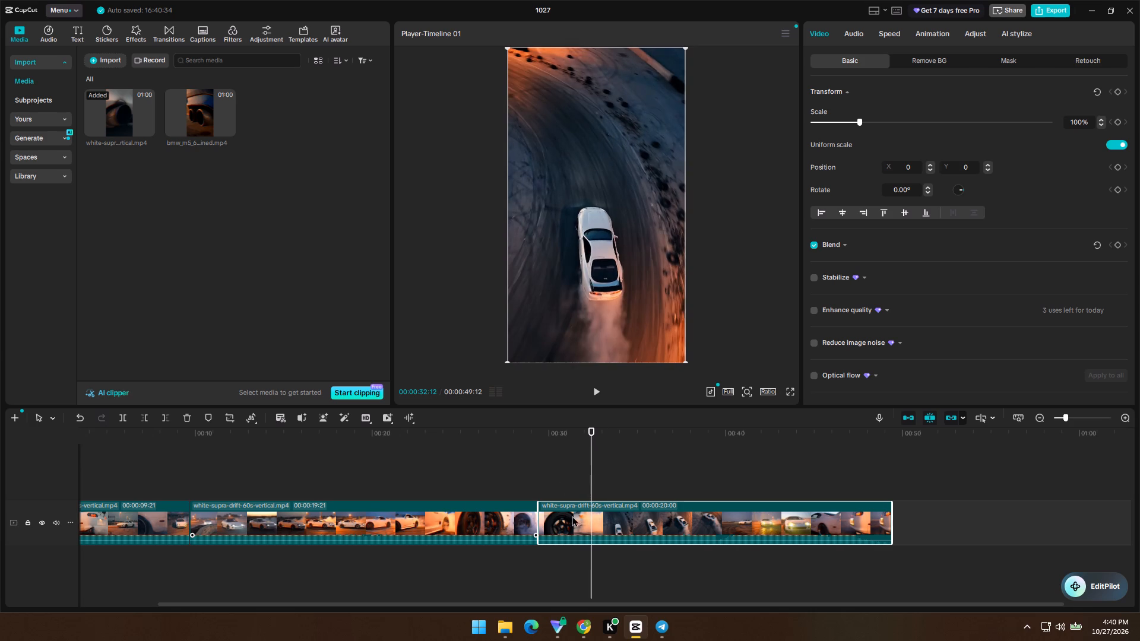
pyautogui.click(569, 526)
pyautogui.hotkey('ctrl', 'b')
pyautogui.click(568, 524)
pyautogui.press('Delete')
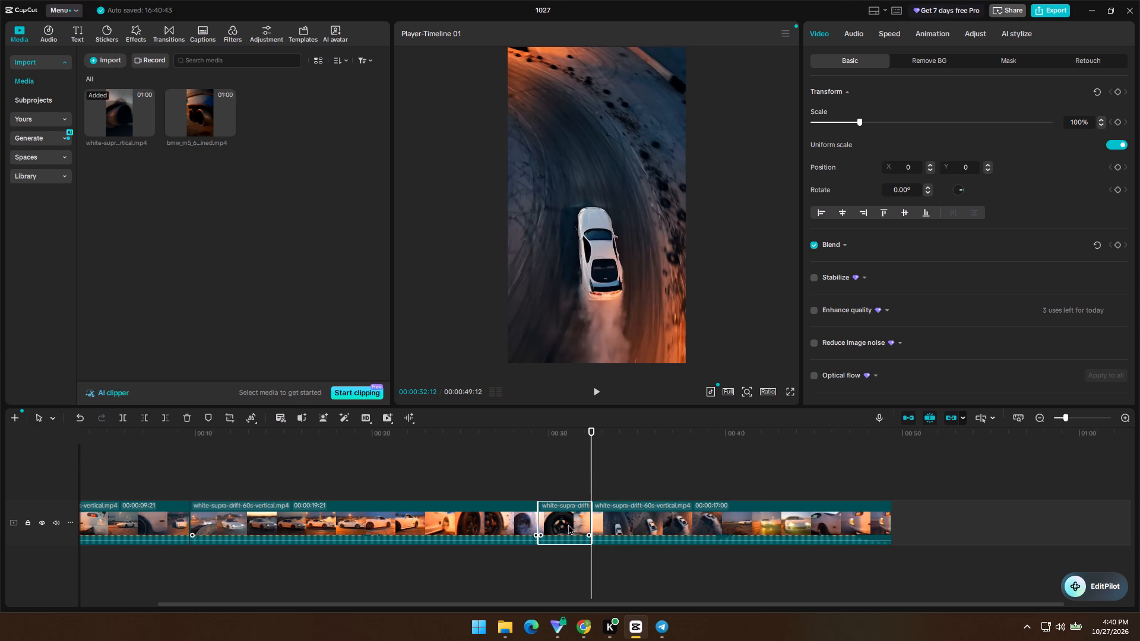
# Play the shortened video across the last join to its end, and check its opening seconds.
pyautogui.moveTo(530, 434); pyautogui.dragTo(514, 434)
pyautogui.press('space')
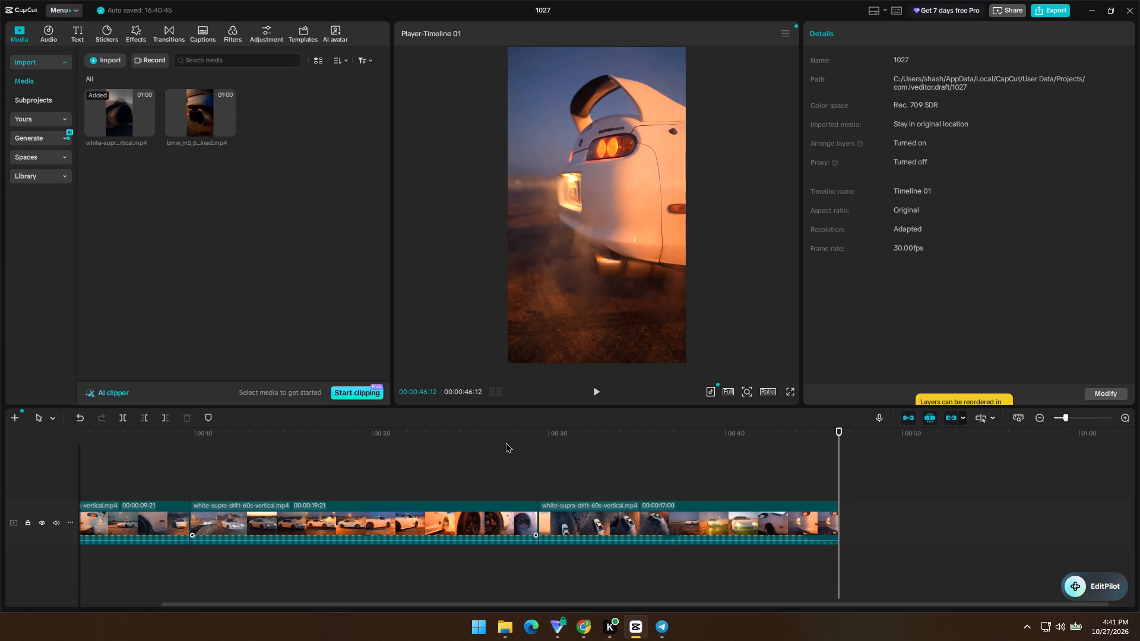
pyautogui.press('space')
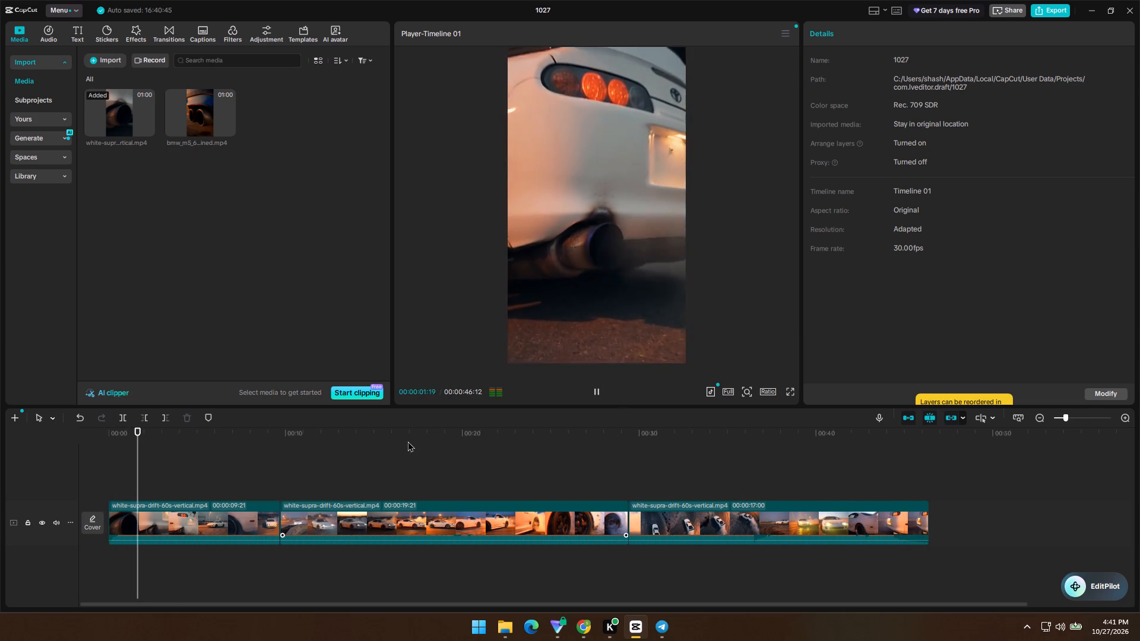
pyautogui.press('space')
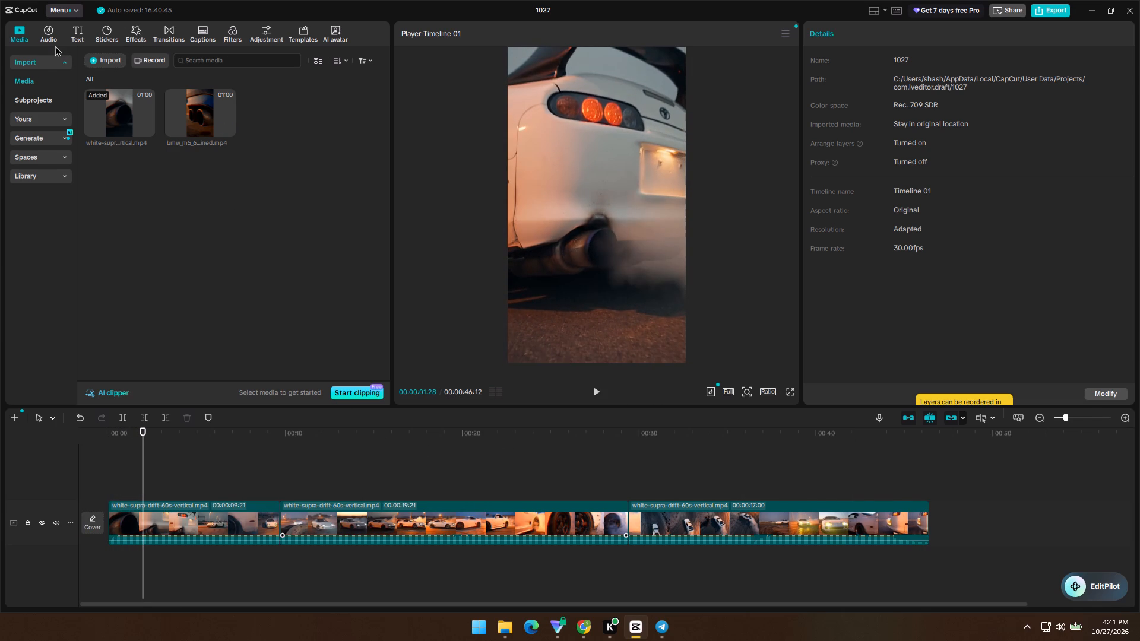
# Add a default text title at 00:00:01:28 that reads "Wait for last".
pyautogui.click(81, 32)
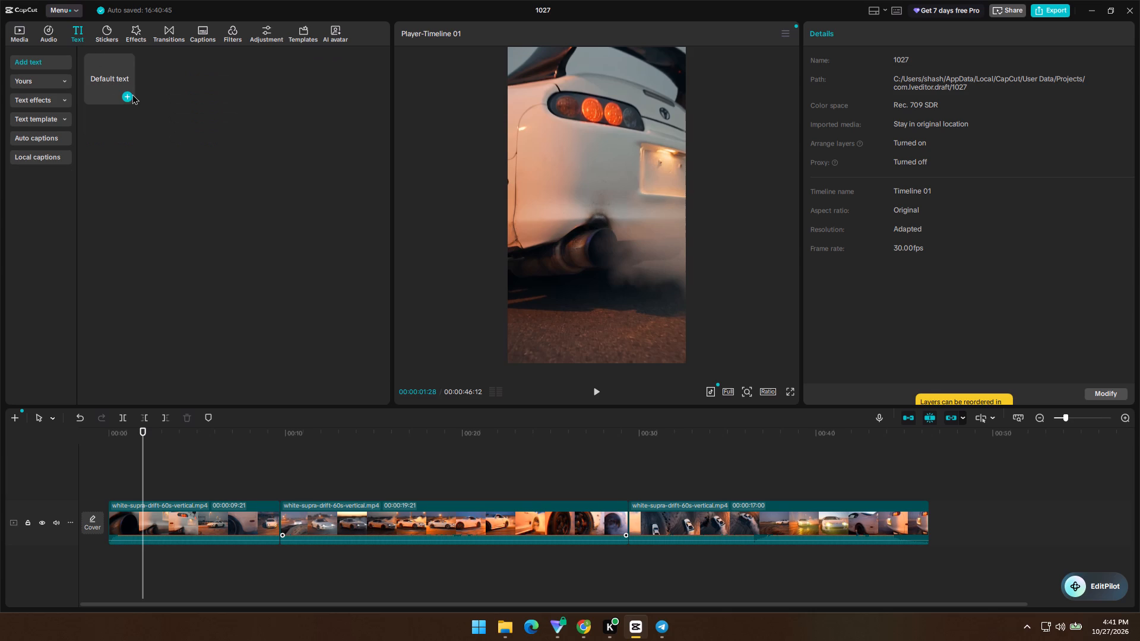
pyautogui.click(123, 97)
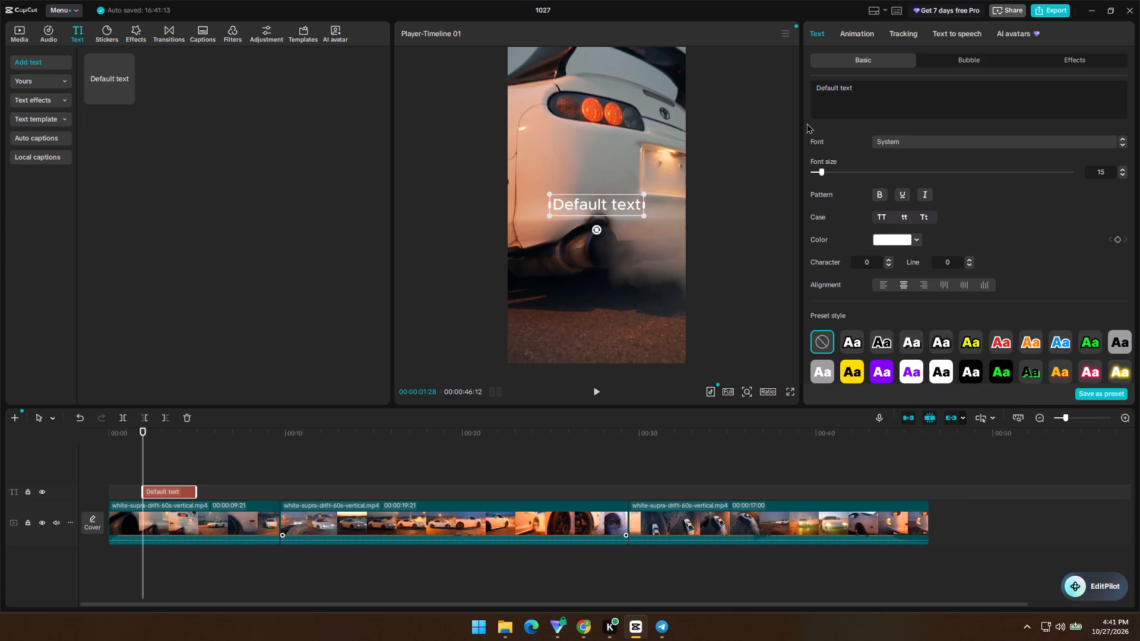
pyautogui.click(839, 88)
pyautogui.hotkey('ctrl', 'a')
pyautogui.write('Wait for last')
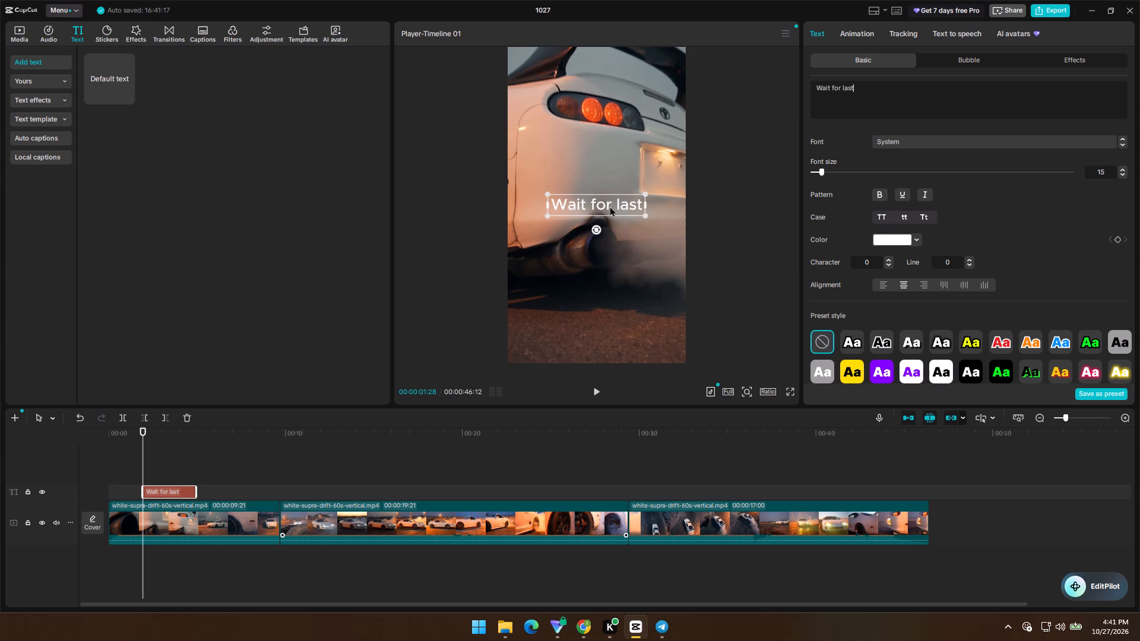
# Move the "Wait for last" title to the bottom of the frame, horizontally centred at Y about -1542.
pyautogui.moveTo(609, 206); pyautogui.dragTo(612, 304)
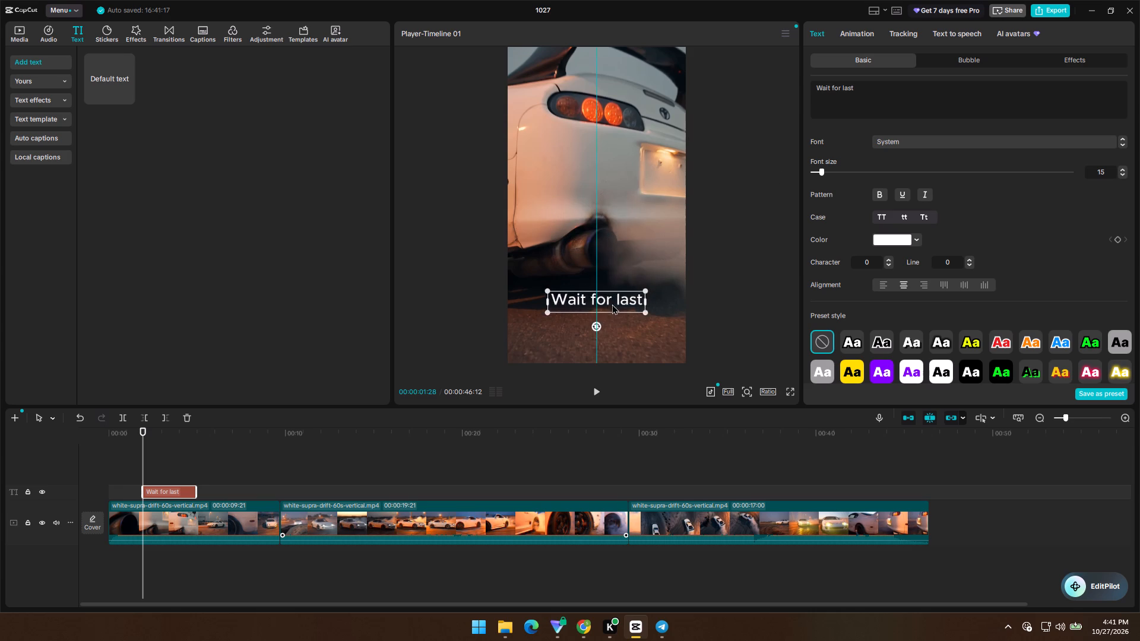
pyautogui.moveTo(612, 304); pyautogui.dragTo(610, 333)
# Lower the opacity of the "Wait for last" title so the text is semi-transparent.
pyautogui.scroll(-7, 842, 166)
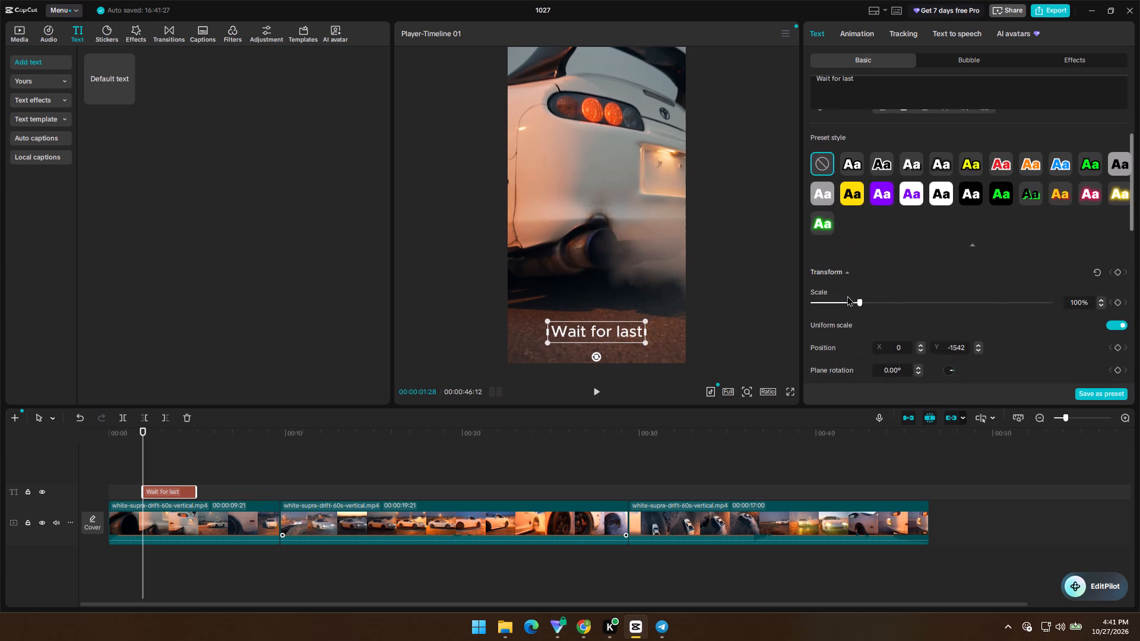
pyautogui.scroll(-8, 872, 283)
pyautogui.moveTo(945, 274); pyautogui.dragTo(956, 276)
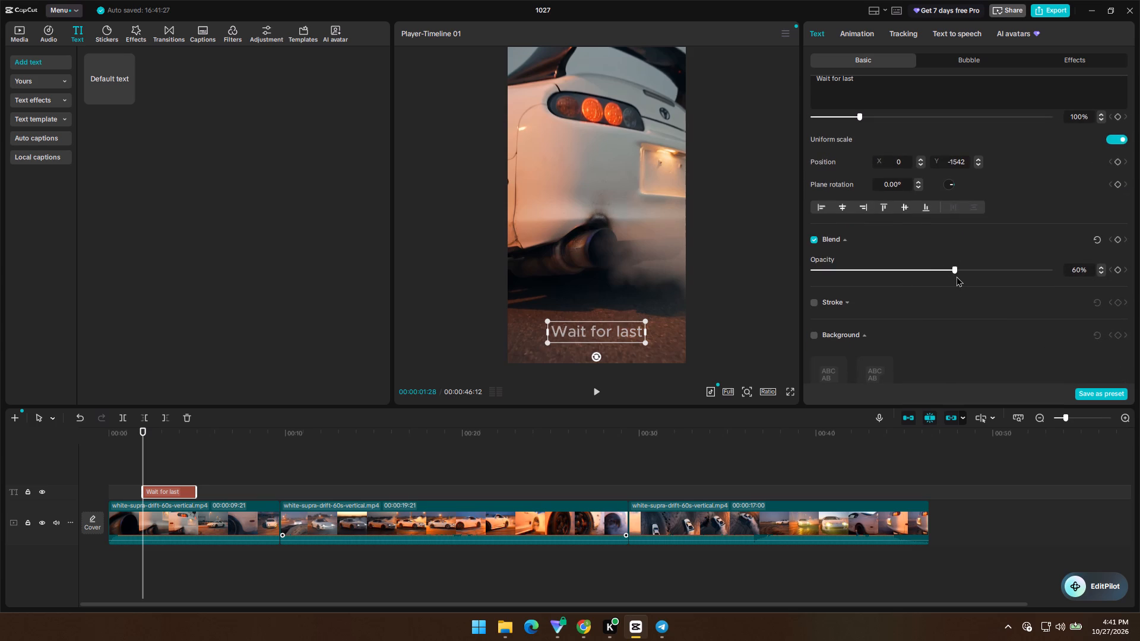
pyautogui.moveTo(956, 276); pyautogui.dragTo(933, 281)
# Make the "Wait for last" title bold.
pyautogui.scroll(15, 831, 165)
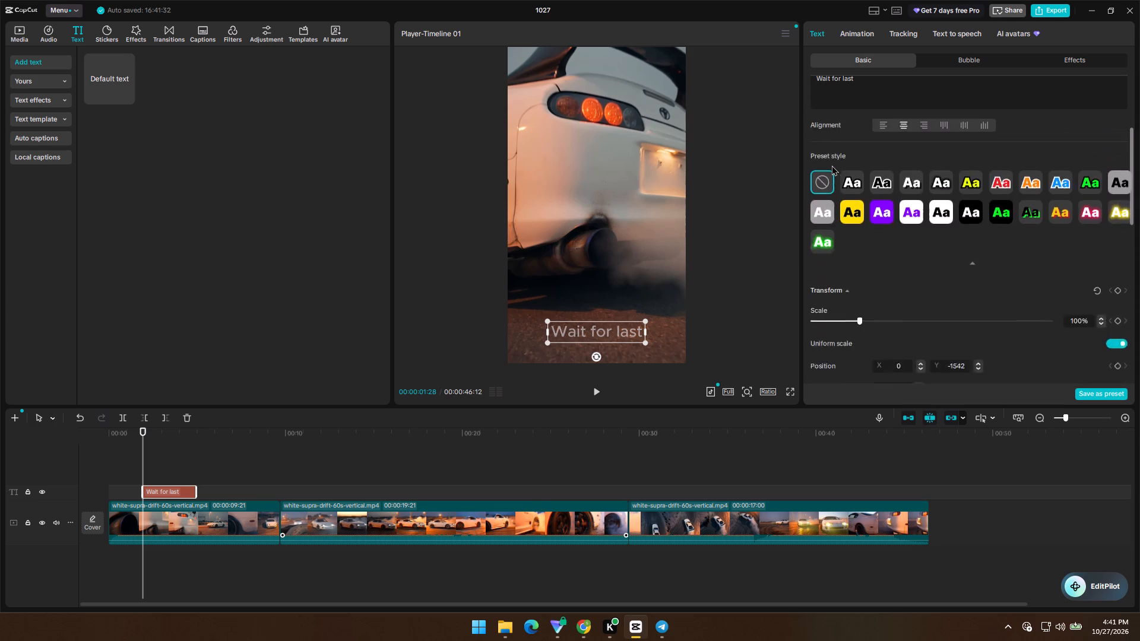
pyautogui.scroll(3, 831, 165)
pyautogui.click(879, 143)
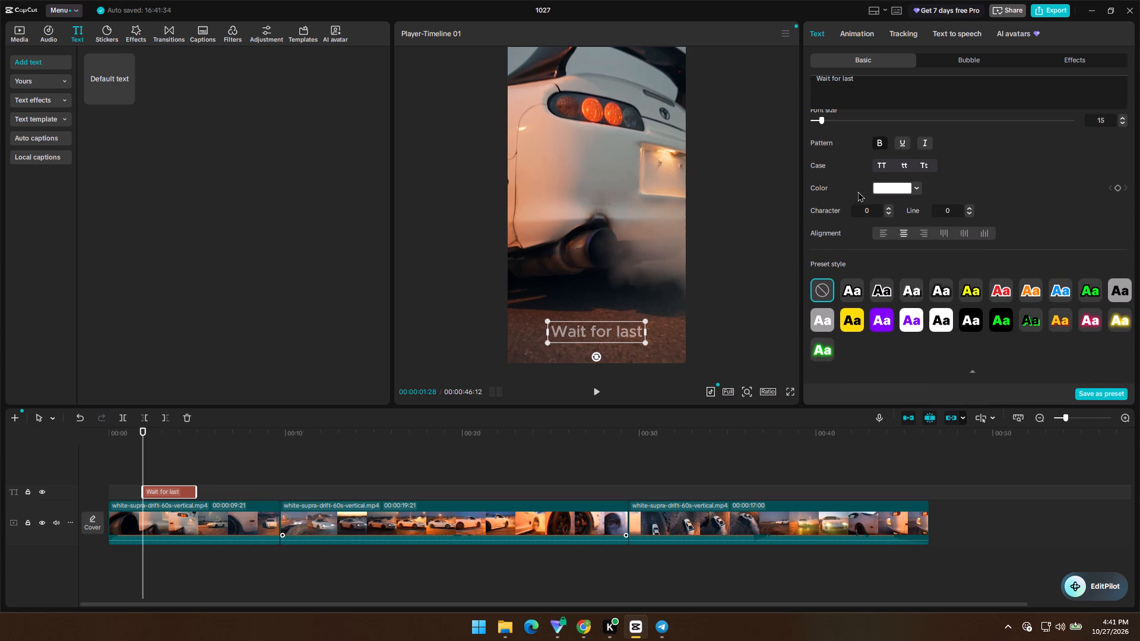
# Scale the "Wait for last" title down to 67% and raise it to Y about -1304, keeping it horizontally centred.
pyautogui.scroll(-20, 851, 184)
pyautogui.scroll(-4, 851, 184)
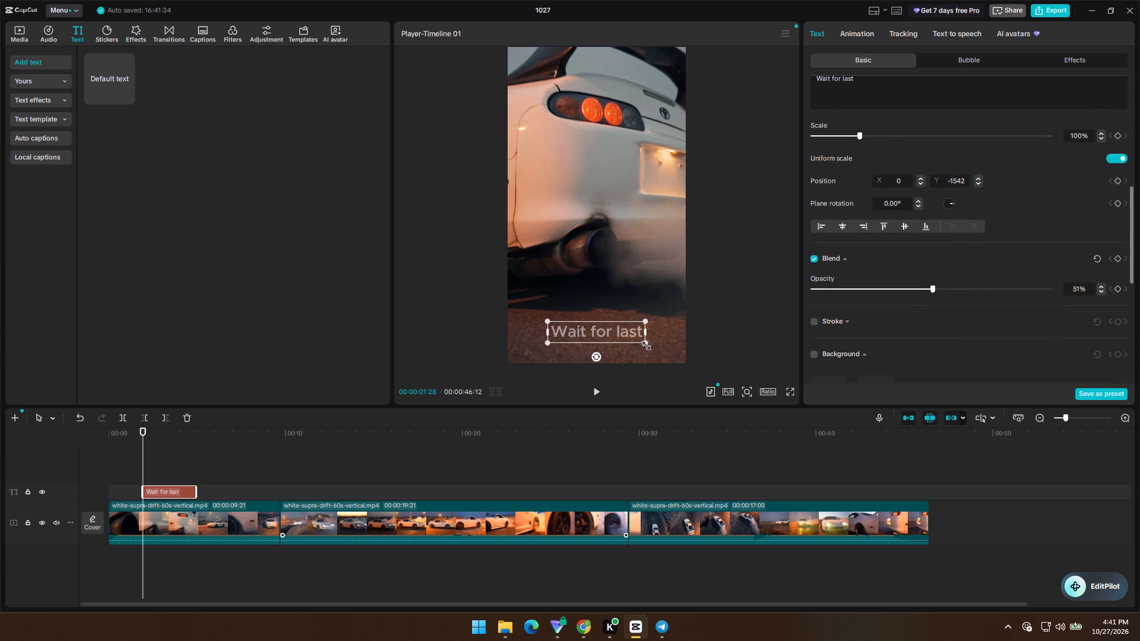
pyautogui.moveTo(644, 344); pyautogui.dragTo(616, 337)
pyautogui.moveTo(610, 332); pyautogui.dragTo(607, 316)
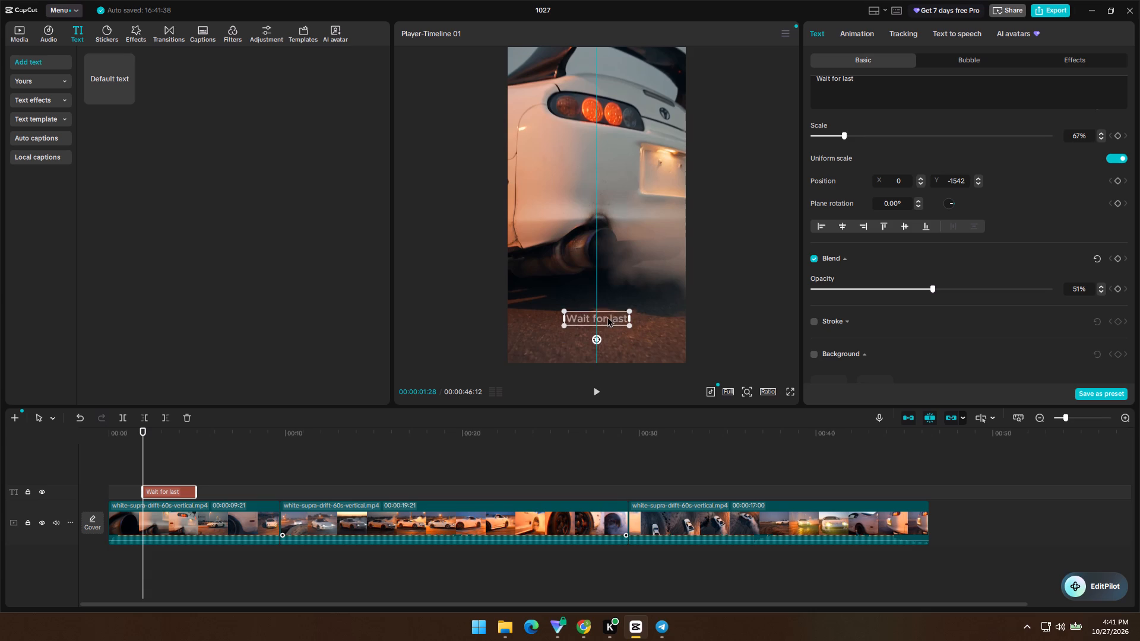
pyautogui.moveTo(607, 316); pyautogui.dragTo(607, 312)
# Lower the opacity of the "Wait for last" title further and nudge it up to Y -1290.
pyautogui.moveTo(879, 291); pyautogui.dragTo(867, 287)
pyautogui.click(880, 264)
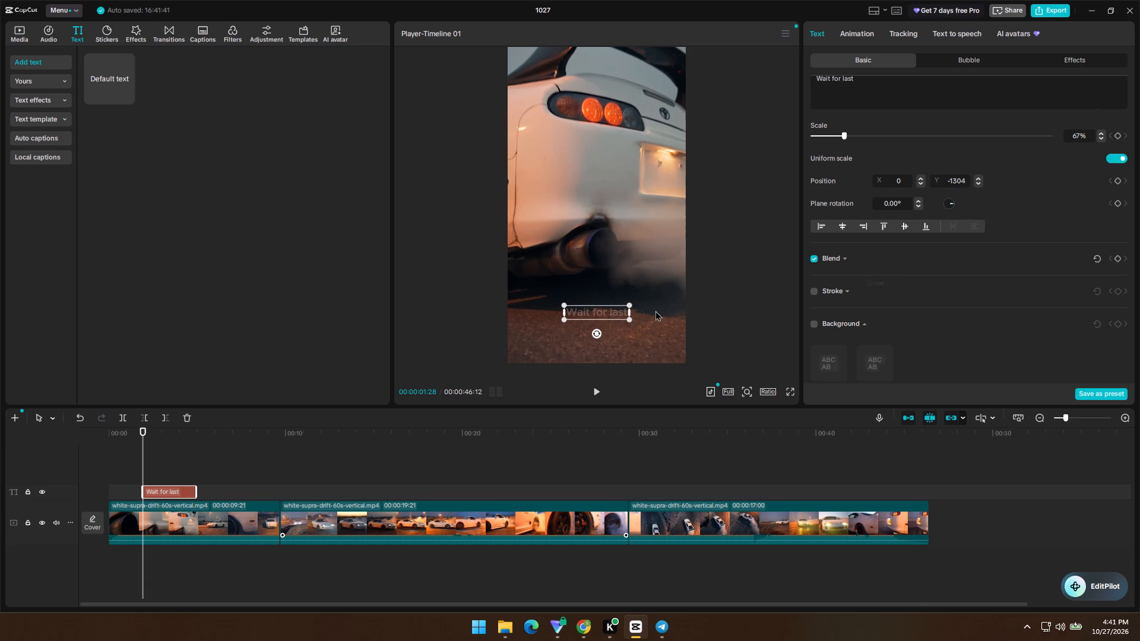
pyautogui.click(598, 315)
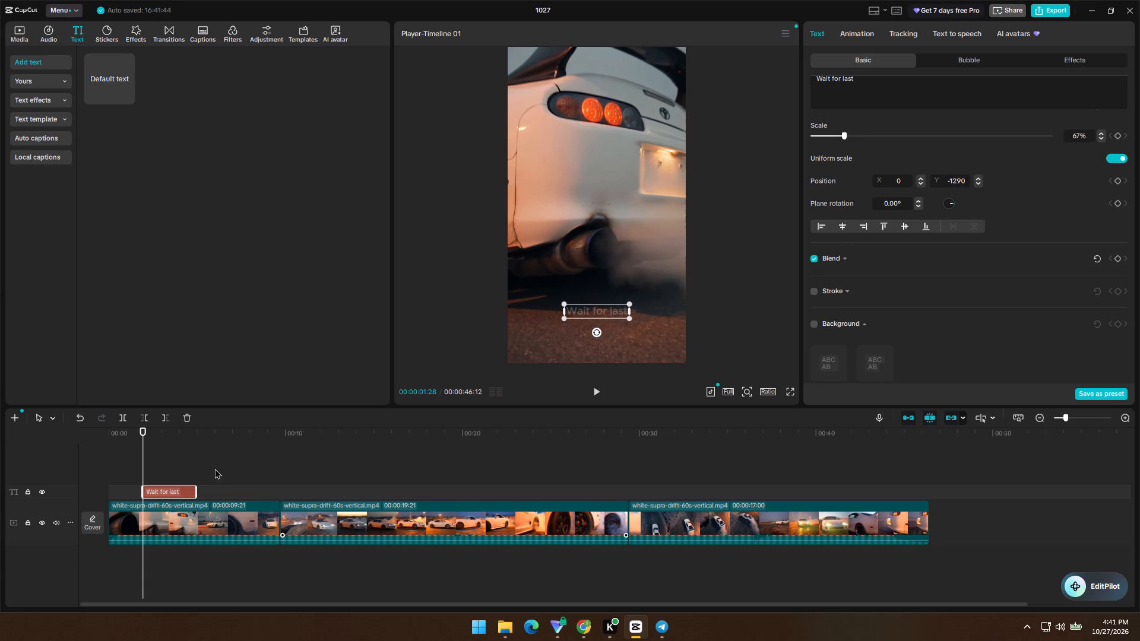
# Extend the "Wait for last" title at both ends so it spans the whole video, from the start to 00:00:46:12.
pyautogui.moveTo(144, 490); pyautogui.dragTo(86, 489)
pyautogui.moveTo(194, 492); pyautogui.dragTo(487, 503)
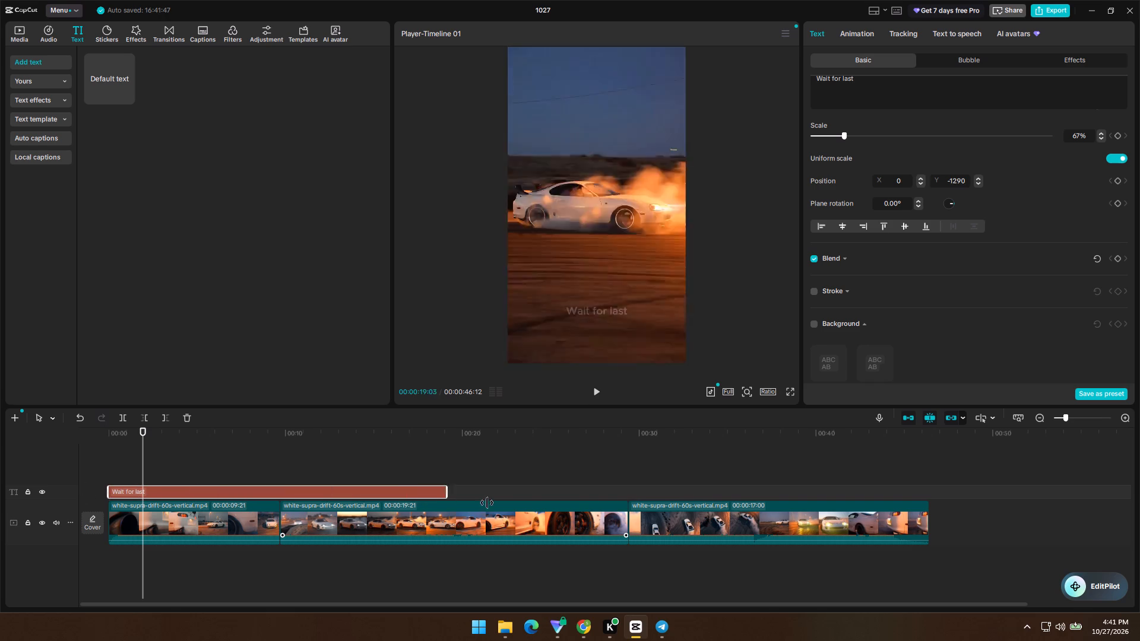
pyautogui.moveTo(487, 503); pyautogui.dragTo(922, 493)
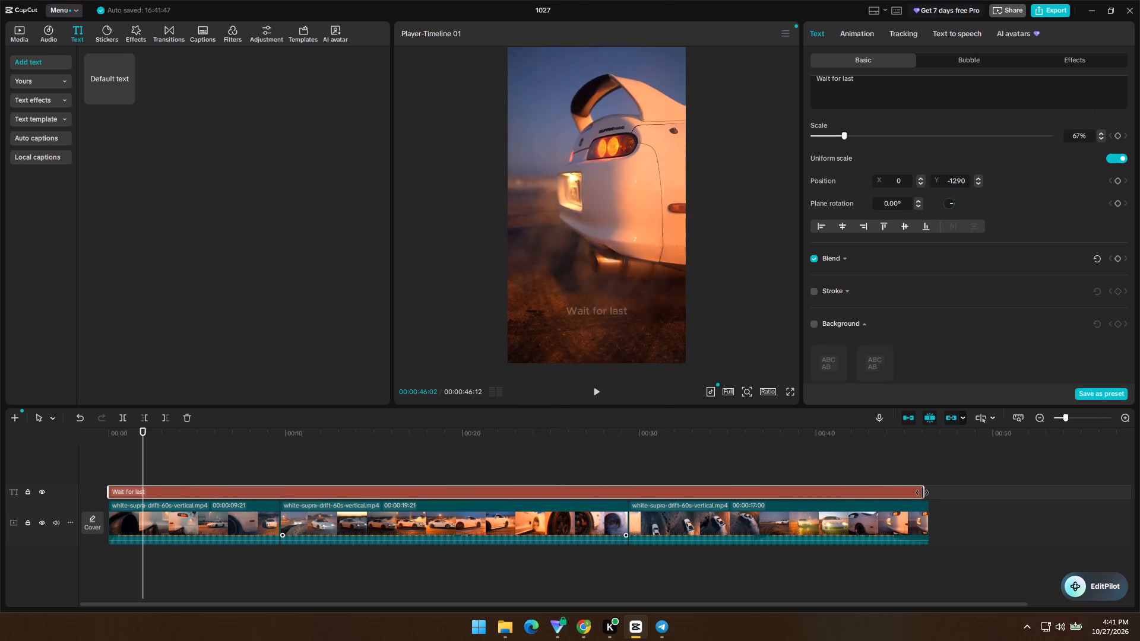
pyautogui.moveTo(922, 493); pyautogui.dragTo(926, 494)
# Play the opening of the video from the start to check the title over the footage.
pyautogui.moveTo(142, 450); pyautogui.dragTo(50, 456)
pyautogui.press('space')
pyautogui.click(138, 446)
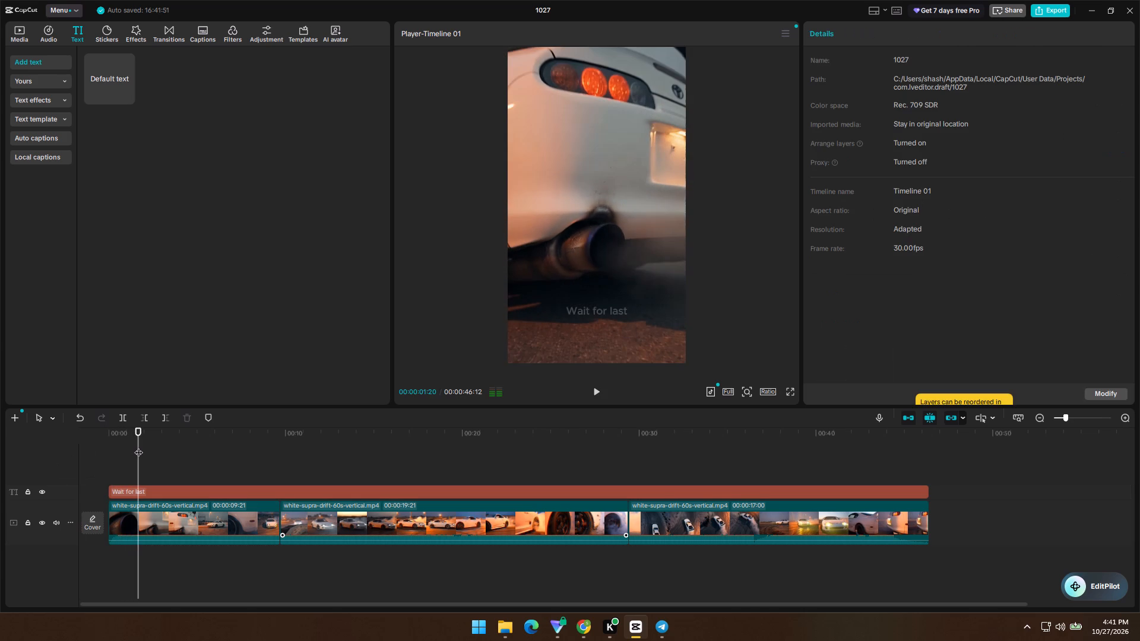
# Set the audio volume of all three white Supra clips to 20.0 dB.
pyautogui.moveTo(182, 577); pyautogui.dragTo(460, 506)
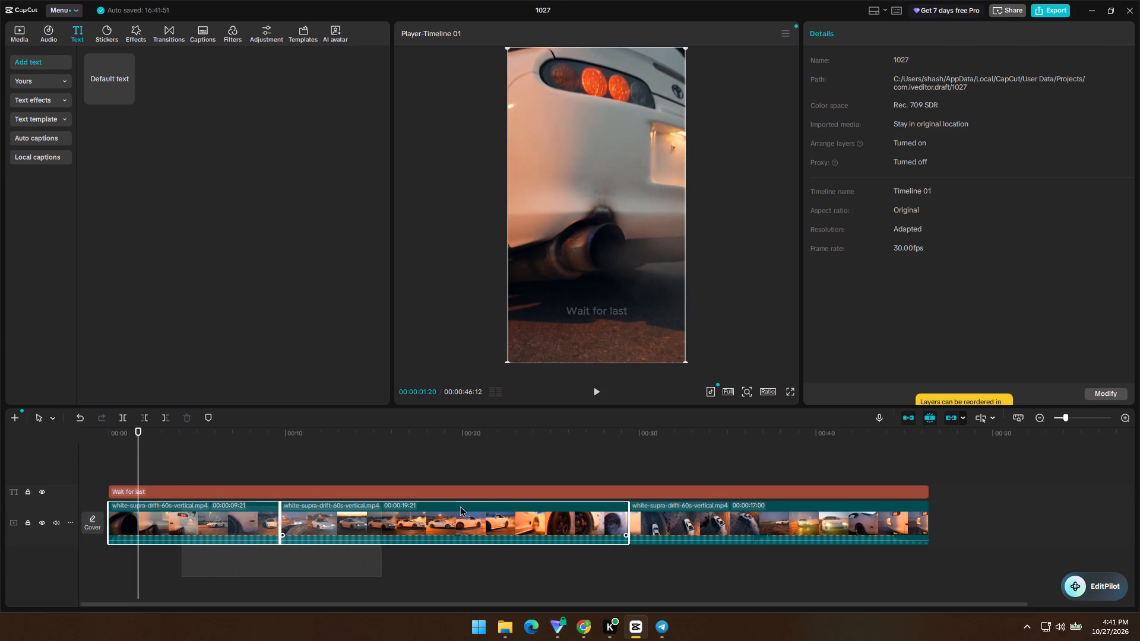
pyautogui.moveTo(460, 506); pyautogui.dragTo(802, 511)
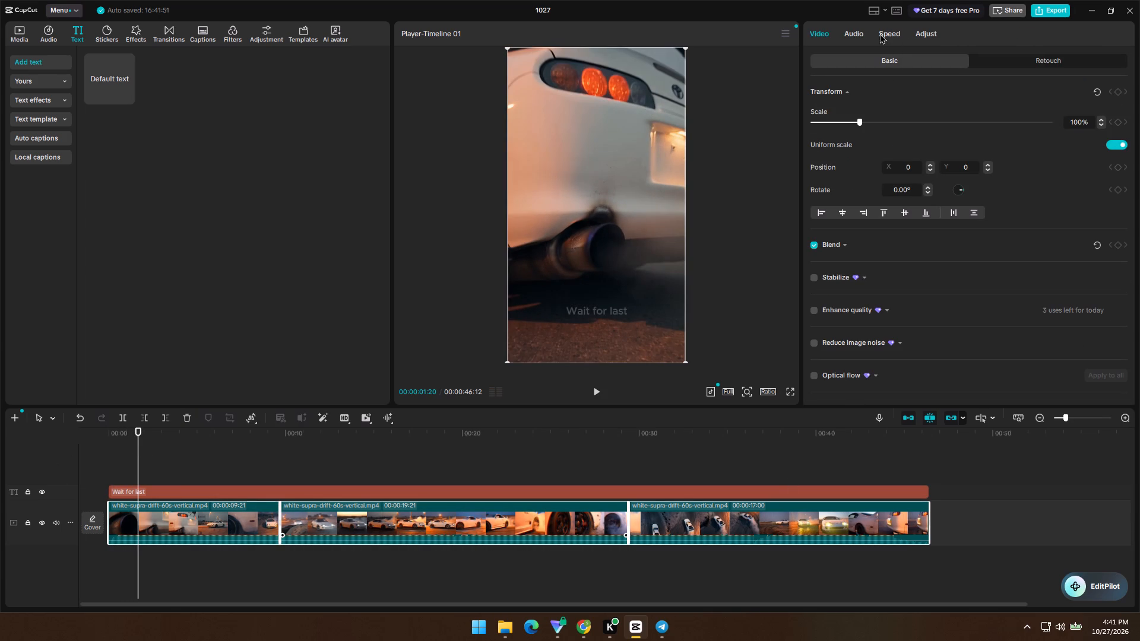
pyautogui.click(859, 31)
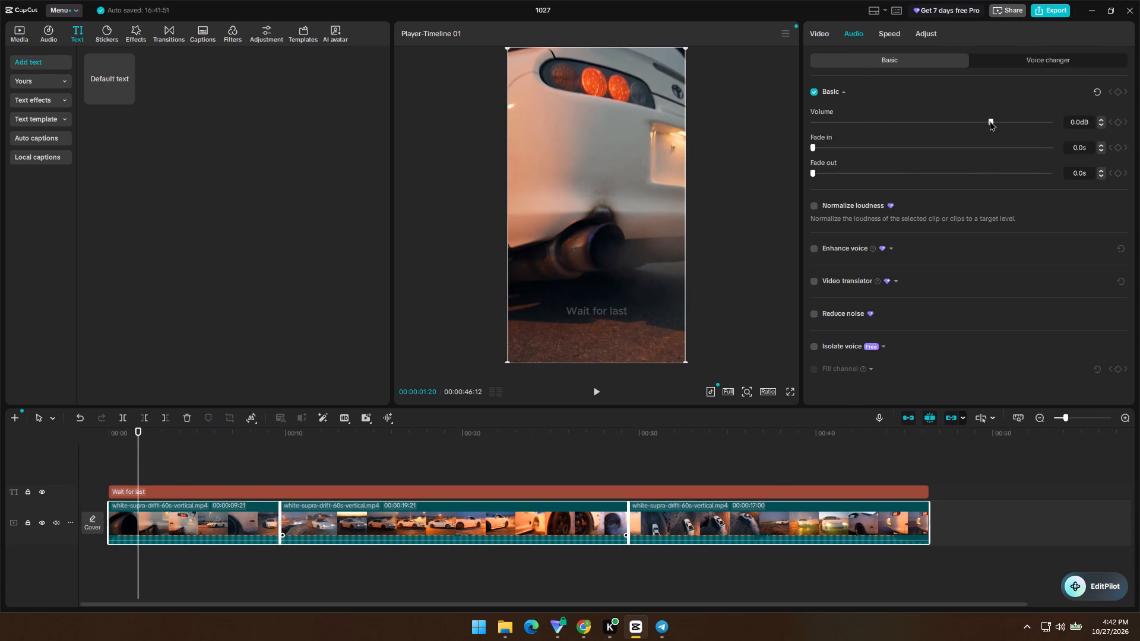
pyautogui.moveTo(989, 120); pyautogui.dragTo(1110, 134)
pyautogui.click(210, 602)
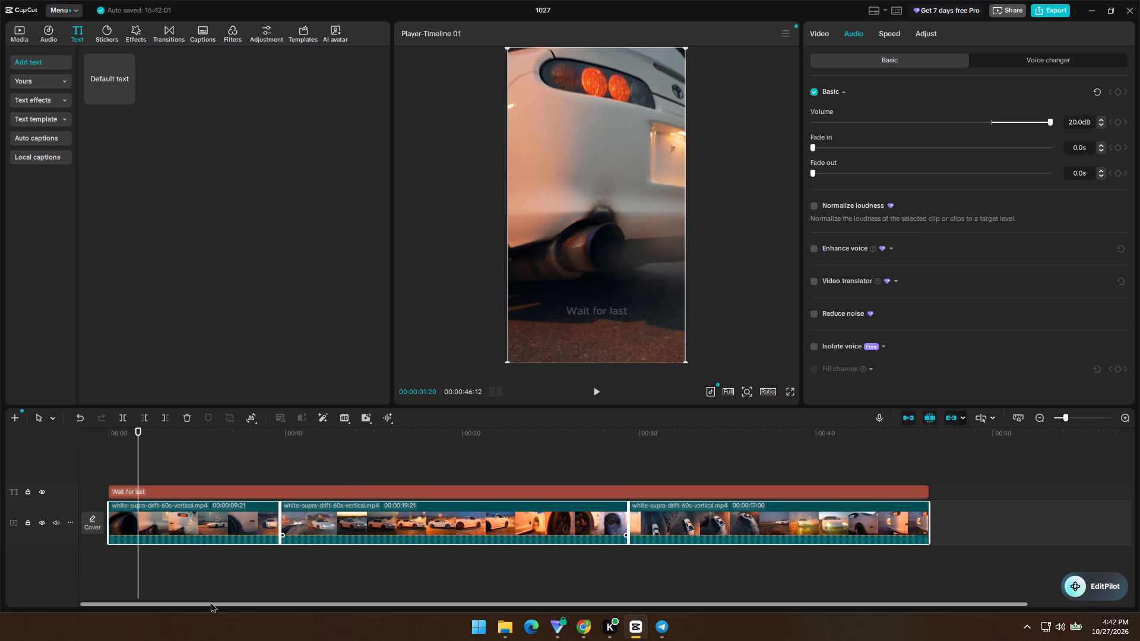
# Play the video through the first clip and into the second to check the sound and picture.
pyautogui.click(171, 569)
pyautogui.press('space')
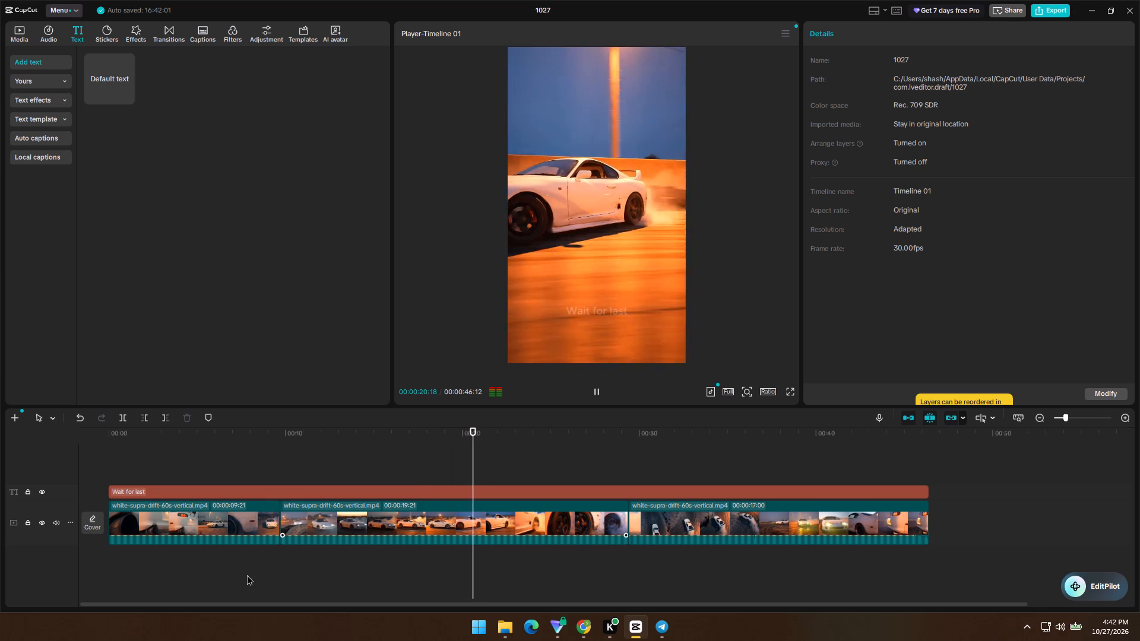
pyautogui.press('space')
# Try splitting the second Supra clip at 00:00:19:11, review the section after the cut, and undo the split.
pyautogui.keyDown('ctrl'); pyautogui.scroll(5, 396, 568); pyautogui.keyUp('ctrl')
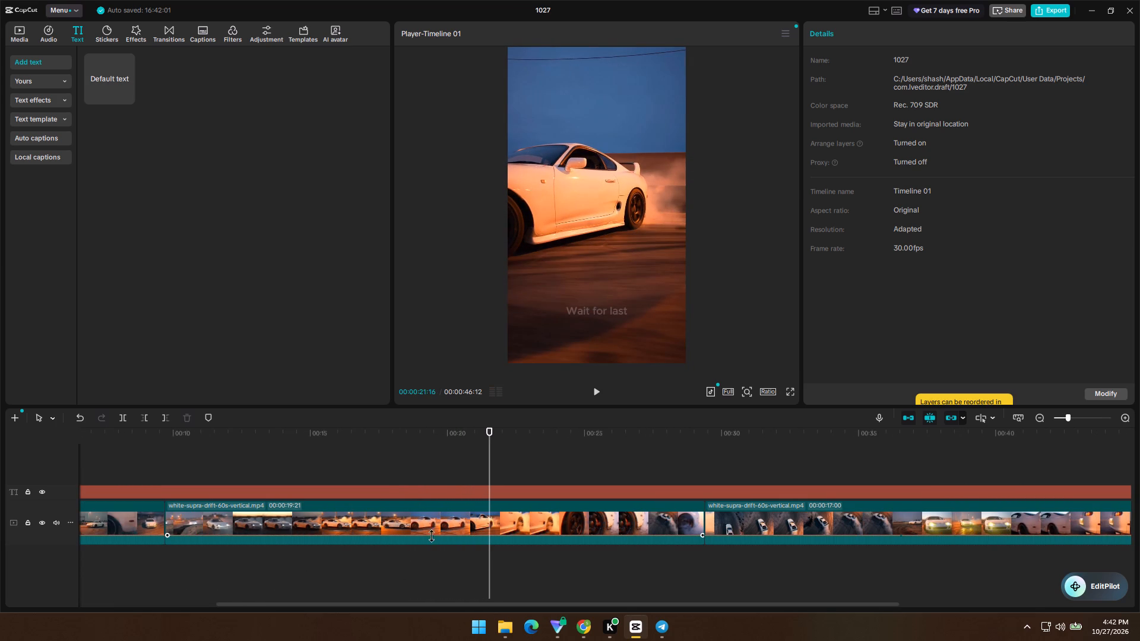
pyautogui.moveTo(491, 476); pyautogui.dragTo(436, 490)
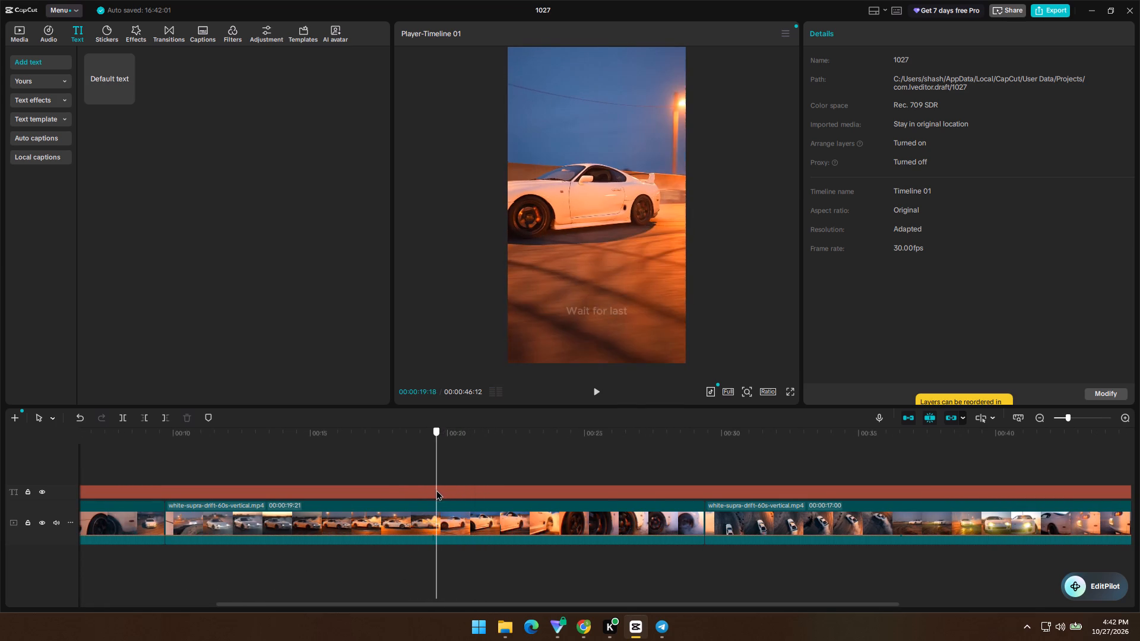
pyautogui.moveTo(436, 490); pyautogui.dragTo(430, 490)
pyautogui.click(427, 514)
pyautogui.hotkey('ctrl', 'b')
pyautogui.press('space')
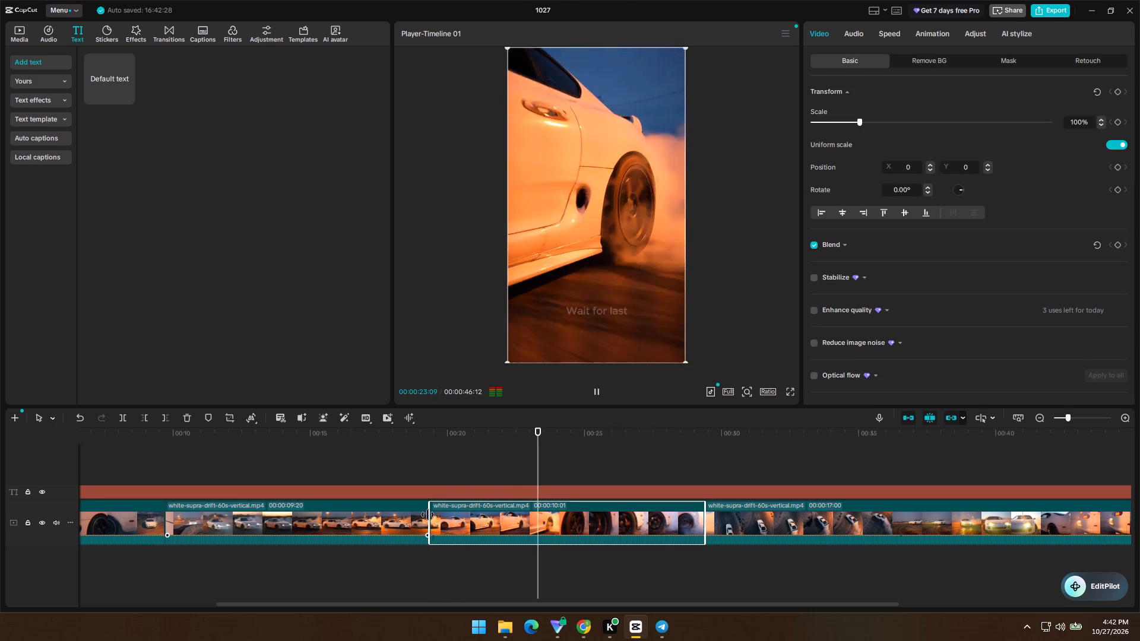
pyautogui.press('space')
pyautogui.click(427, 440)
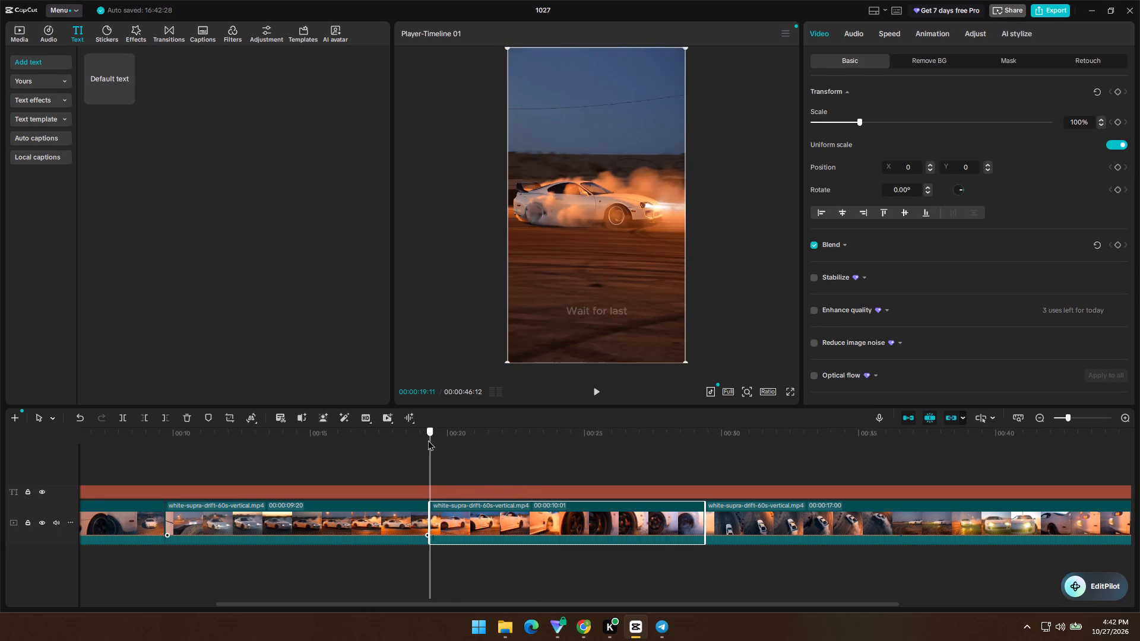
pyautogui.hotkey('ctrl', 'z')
# Replay the part of the second clip from just before 00:00:20 to check the drift shot.
pyautogui.click(416, 447)
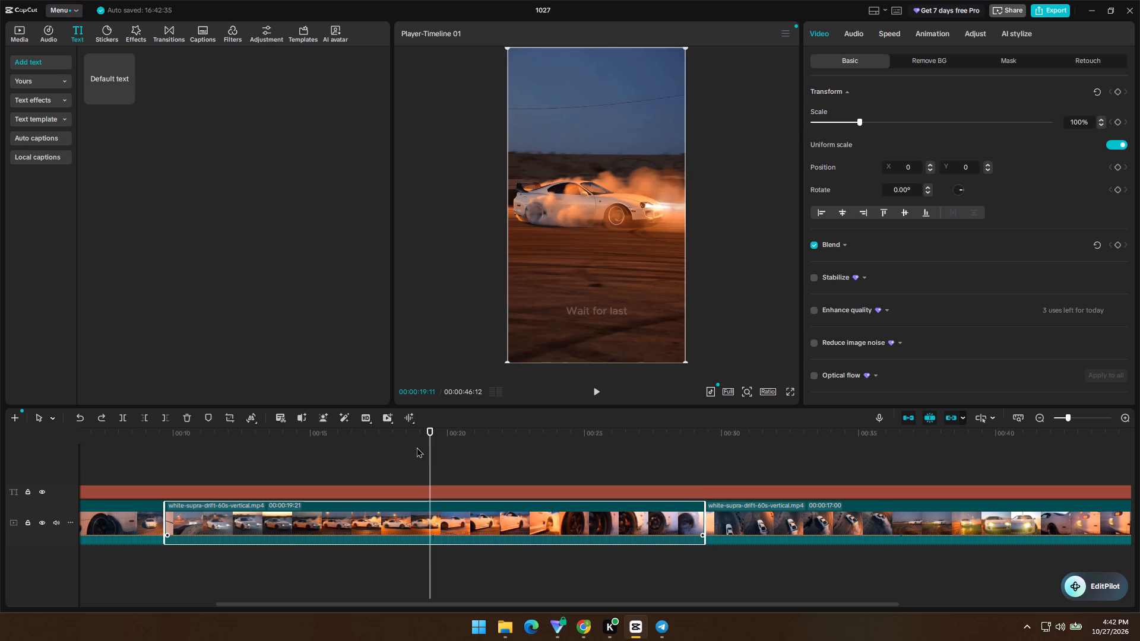
pyautogui.press('space')
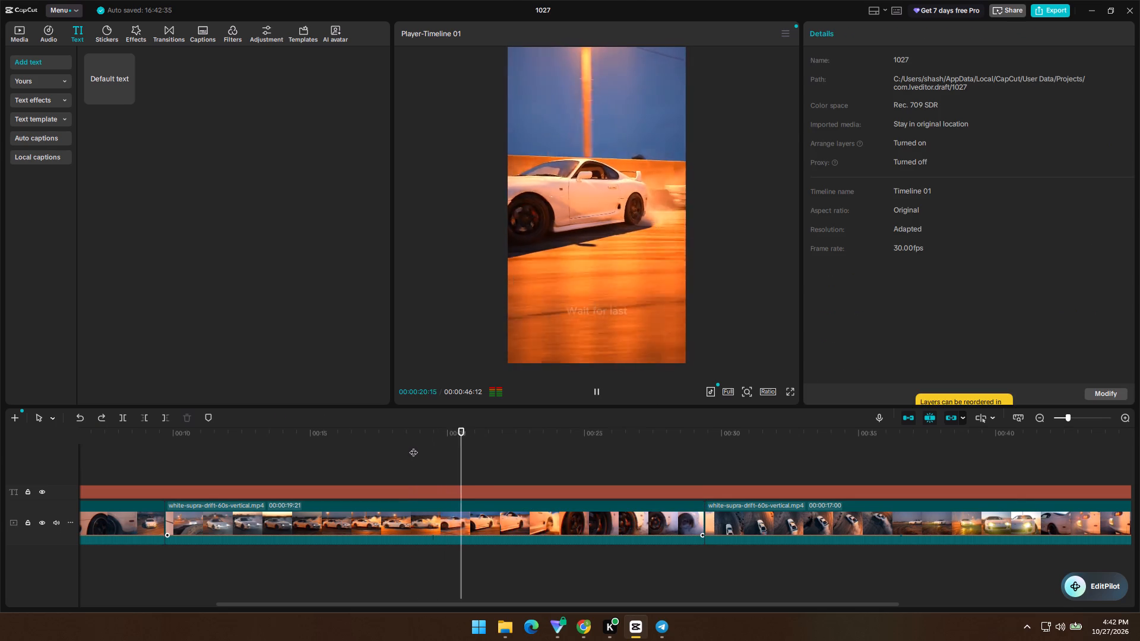
pyautogui.press('space')
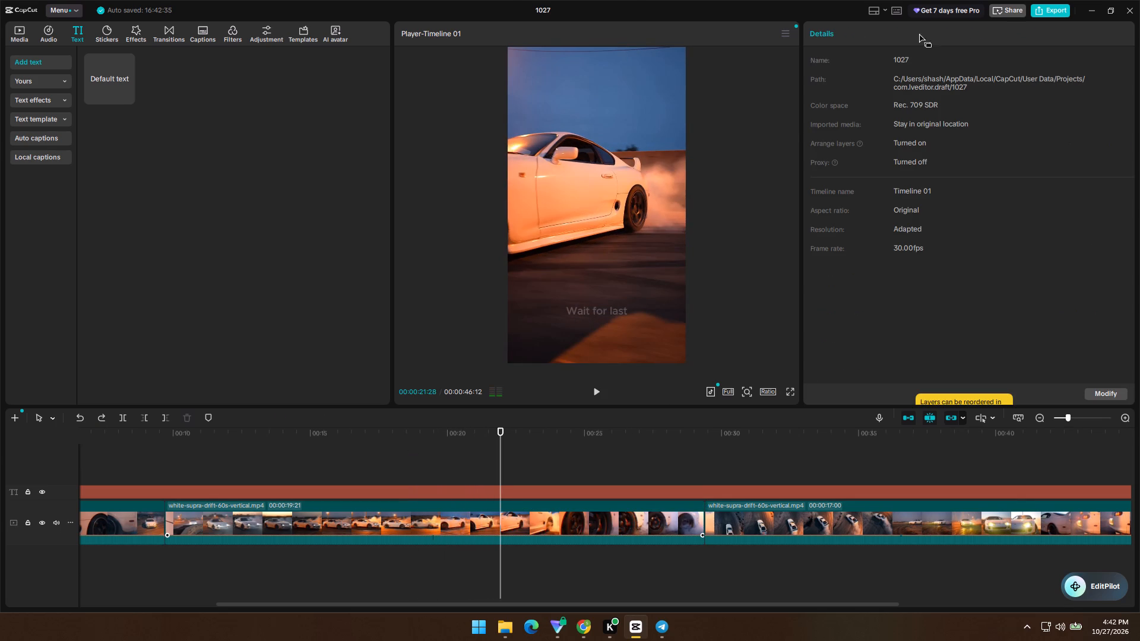
# Open the export settings for the timeline and name the exported video "Supra Editz".
pyautogui.click(20, 37)
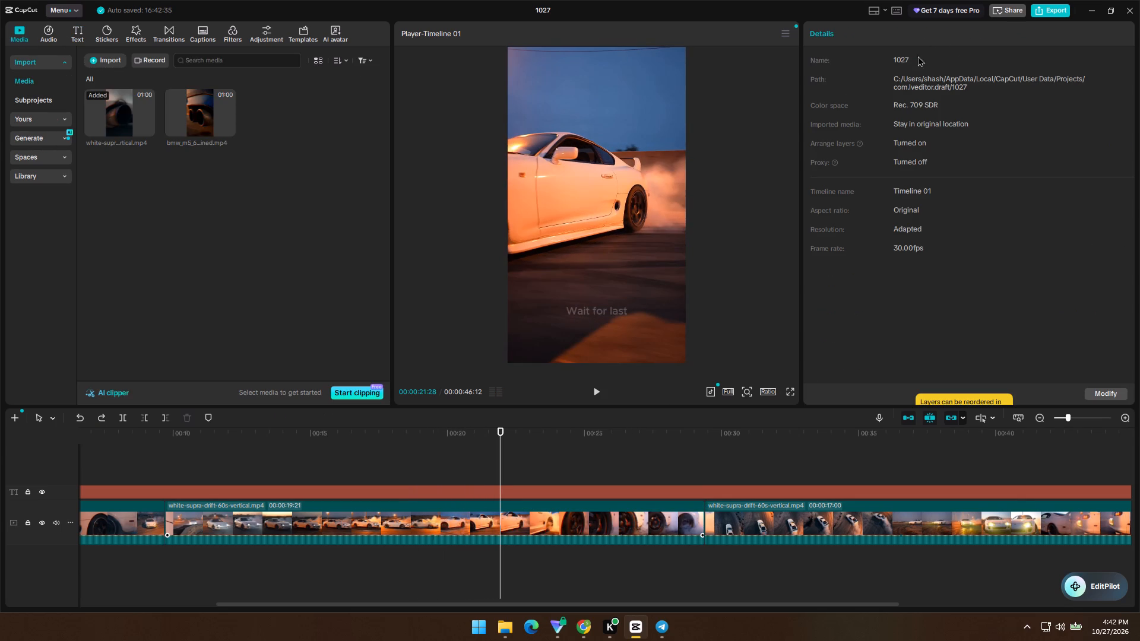
pyautogui.click(1043, 11)
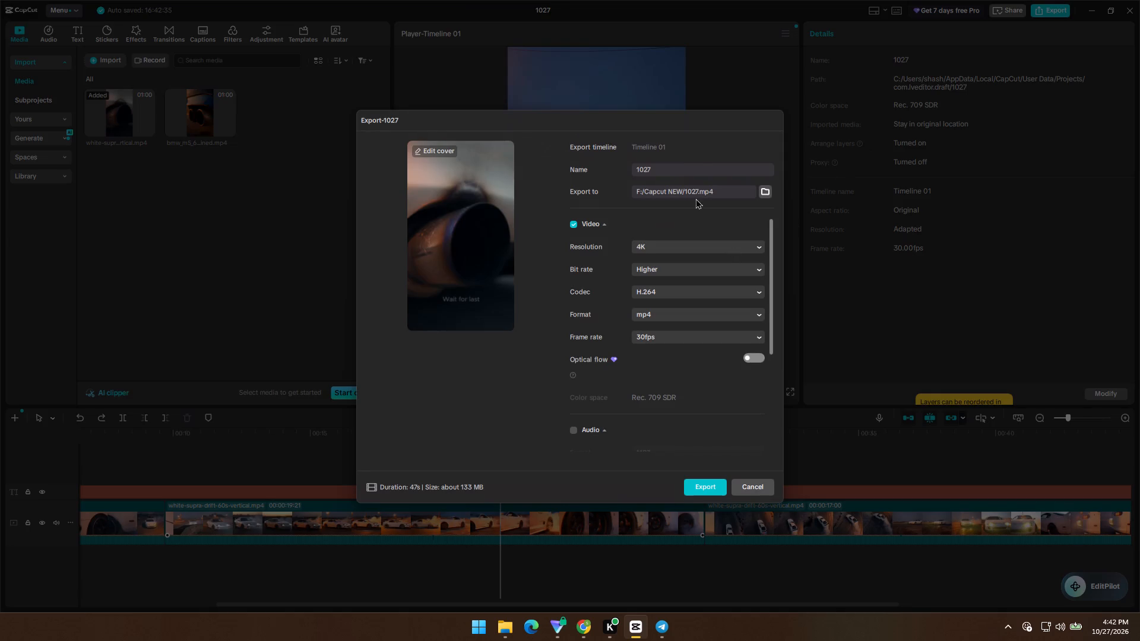
pyautogui.click(658, 161)
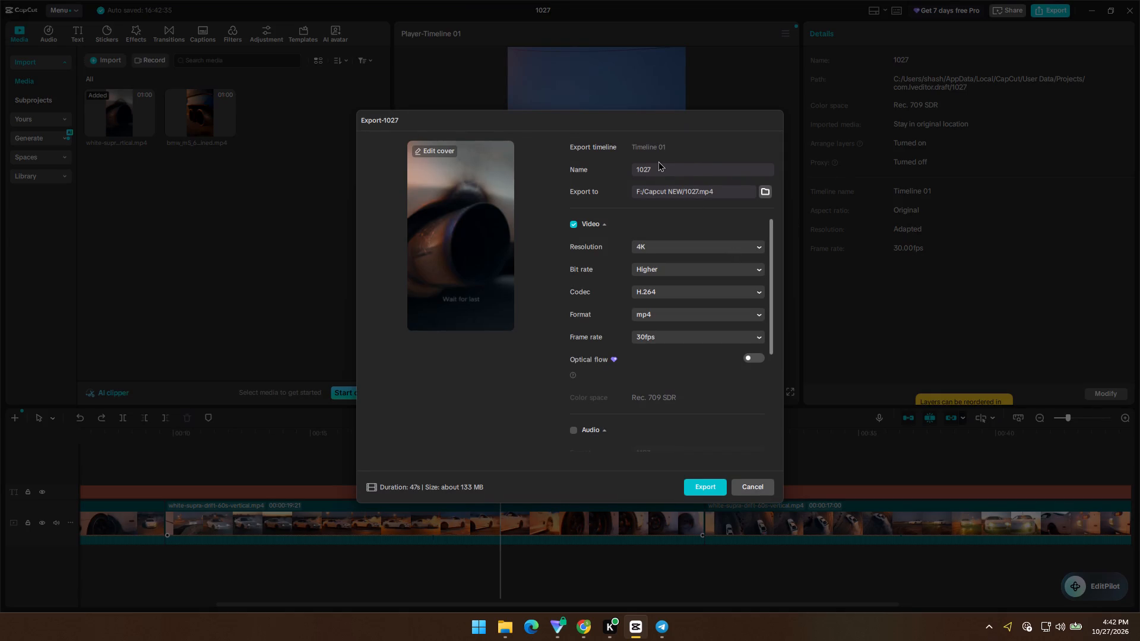
pyautogui.click(661, 169)
pyautogui.hotkey('ctrl', 'a')
pyautogui.write('Supra')
pyautogui.press('space')
pyautogui.write('Editz')
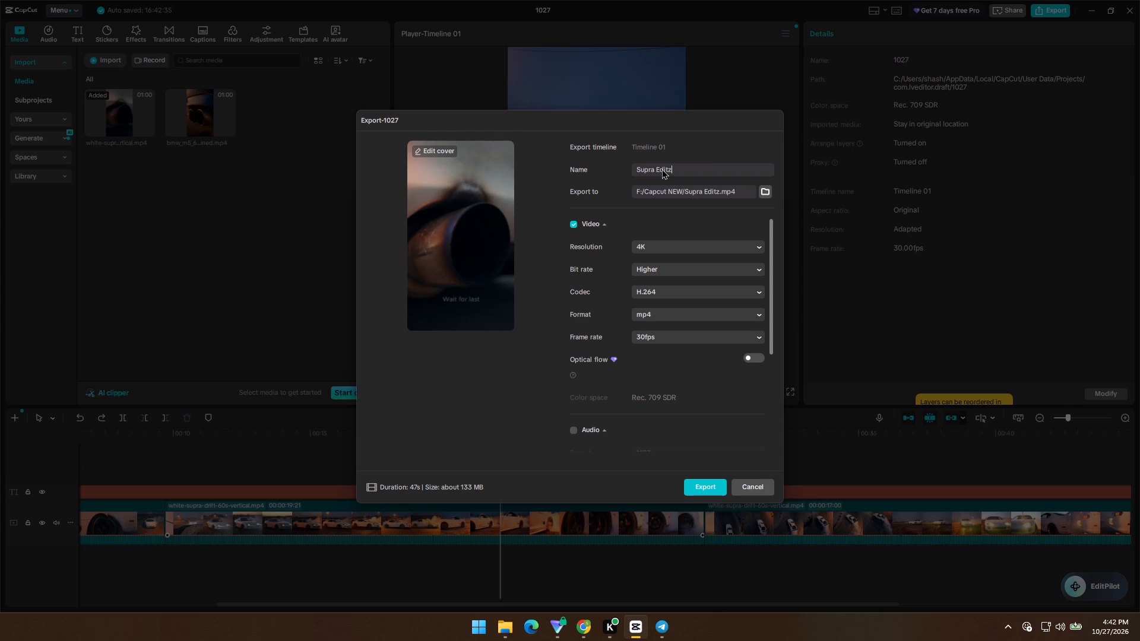